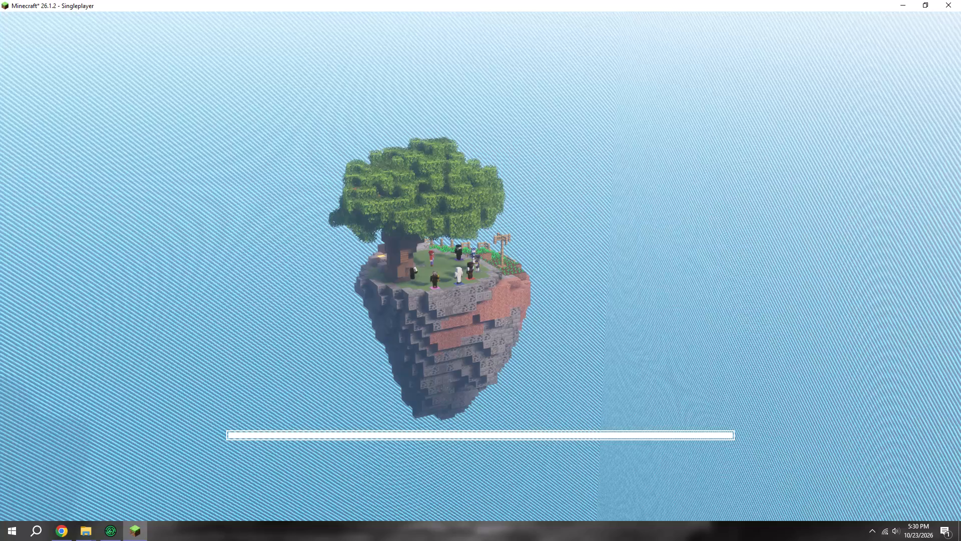
Delete the existing keyframe near 00:25 on the Block Override track.
{"action": "left_click", "coordinate": [480, 266]}
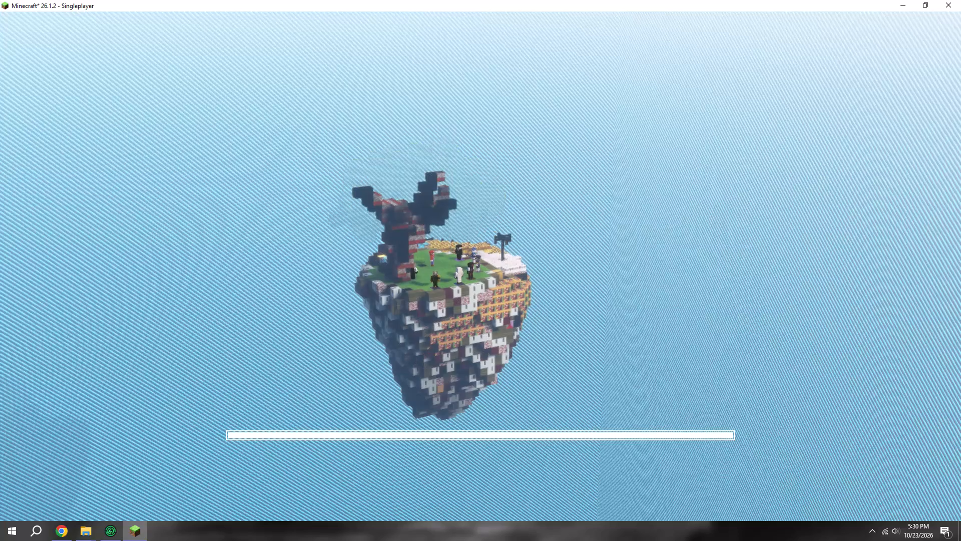
{"action": "left_click", "coordinate": [480, 266]}
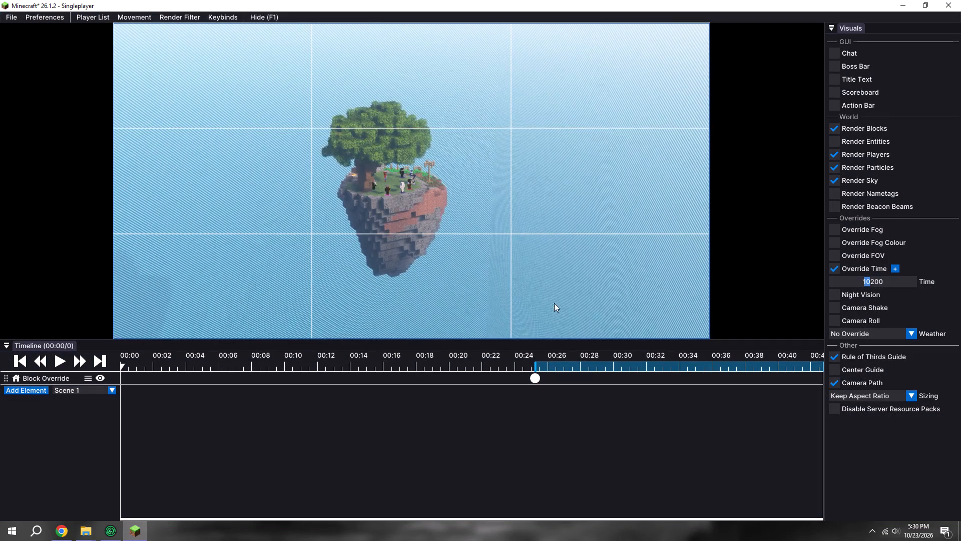
{"action": "left_click_drag", "start_coordinate": [594, 403], "coordinate": [489, 369]}
{"action": "key", "text": "BackSpace"}
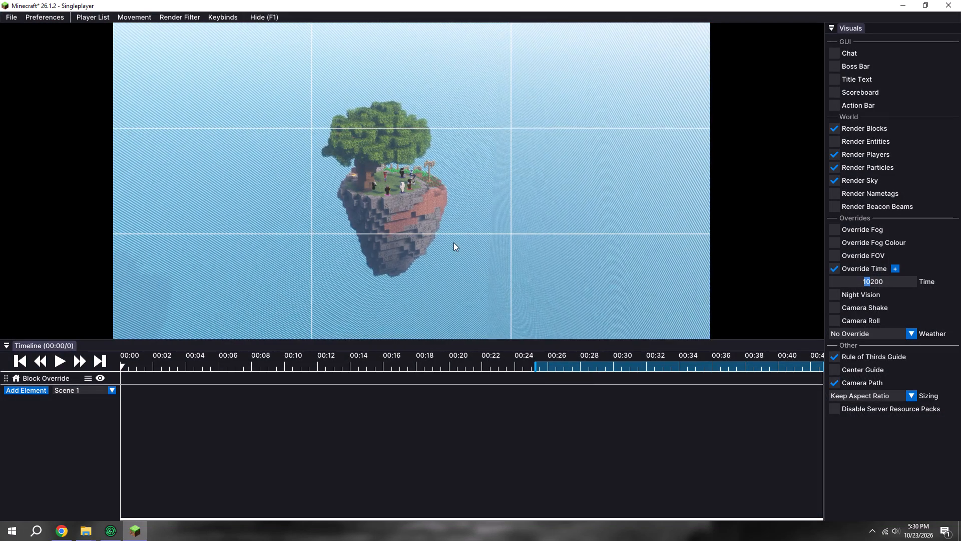
Fly the camera closer and slightly higher so the whole floating island sits centred in the frame as the opening shot.
{"action": "left_click_drag", "start_coordinate": [453, 242], "coordinate": [481, 266]}
{"action": "key", "text": "w"}
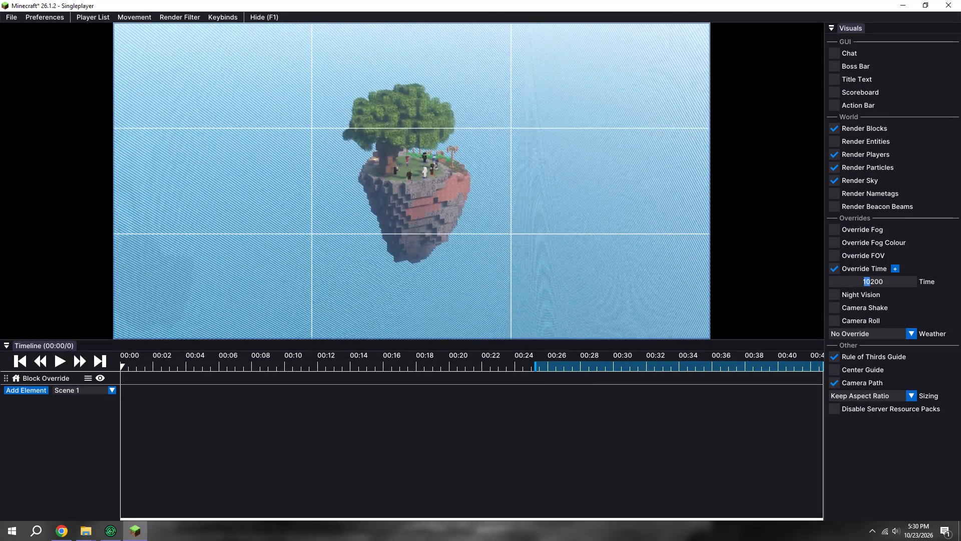
{"action": "left_click_drag", "start_coordinate": [481, 266], "coordinate": [480, 265]}
{"action": "key", "text": "shift+s"}
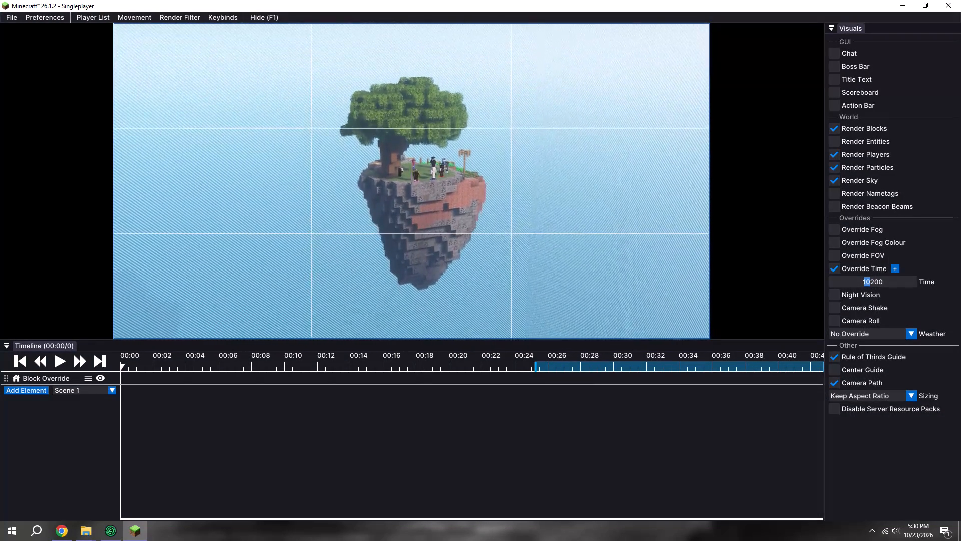
{"action": "left_click_drag", "start_coordinate": [480, 265], "coordinate": [480, 266]}
{"action": "key", "text": "d"}
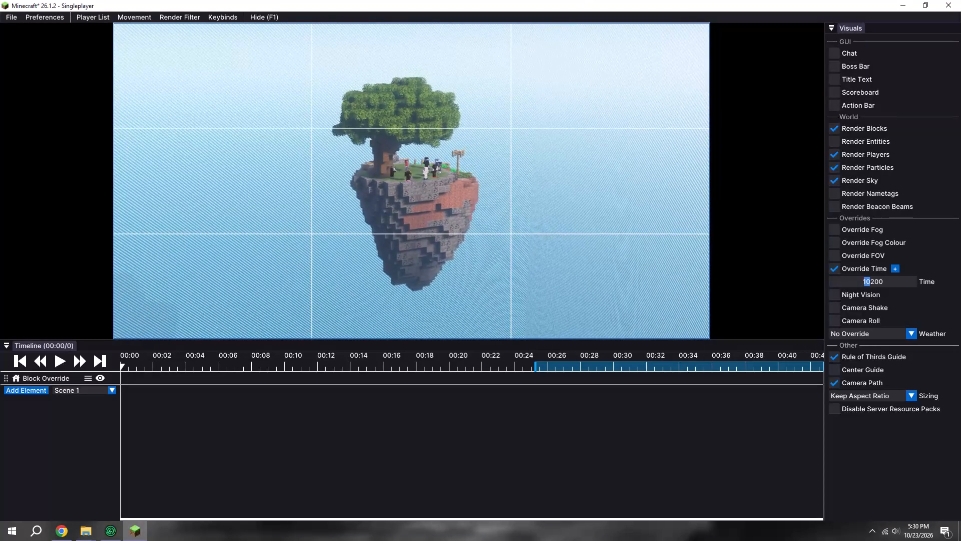
{"action": "left_click_drag", "start_coordinate": [480, 266], "coordinate": [481, 267]}
{"action": "key", "text": "w"}
{"action": "key", "text": "space"}
{"action": "key", "text": "space"}
{"action": "key", "text": "space"}
{"action": "key", "text": "space"}
{"action": "key", "text": "space"}
{"action": "key", "text": "space"}
{"action": "key", "text": "space"}
{"action": "key", "text": "space"}
{"action": "key", "text": "space"}
{"action": "key", "text": "space"}
{"action": "key", "text": "space"}
{"action": "key", "text": "space"}
{"action": "key", "text": "space"}
{"action": "key", "text": "space"}
{"action": "key", "text": "space"}
{"action": "key", "text": "space"}
{"action": "key", "text": "space"}
{"action": "key", "text": "space"}
{"action": "key", "text": "space"}
{"action": "key", "text": "a"}
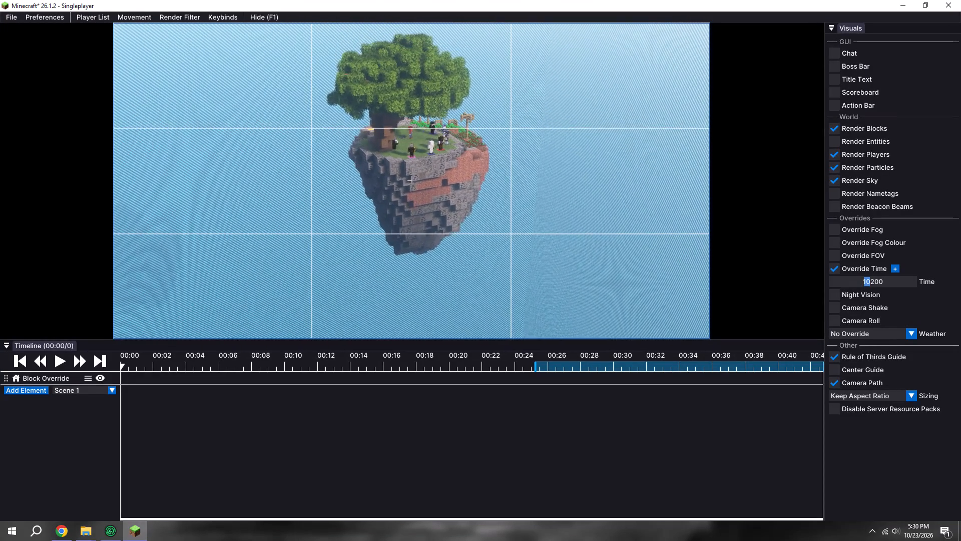
{"action": "left_click_drag", "start_coordinate": [481, 267], "coordinate": [481, 265]}
{"action": "key", "text": "s"}
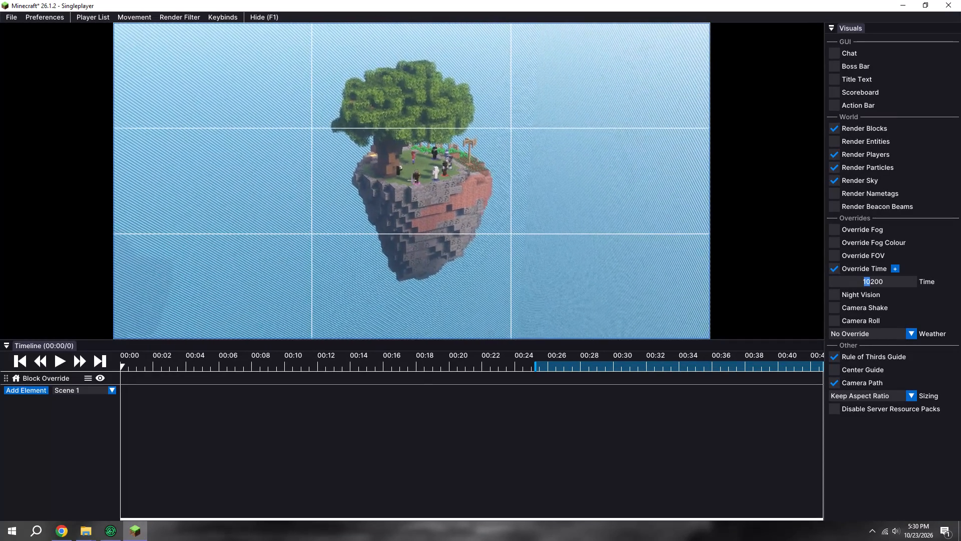
{"action": "left_click_drag", "start_coordinate": [481, 265], "coordinate": [480, 265]}
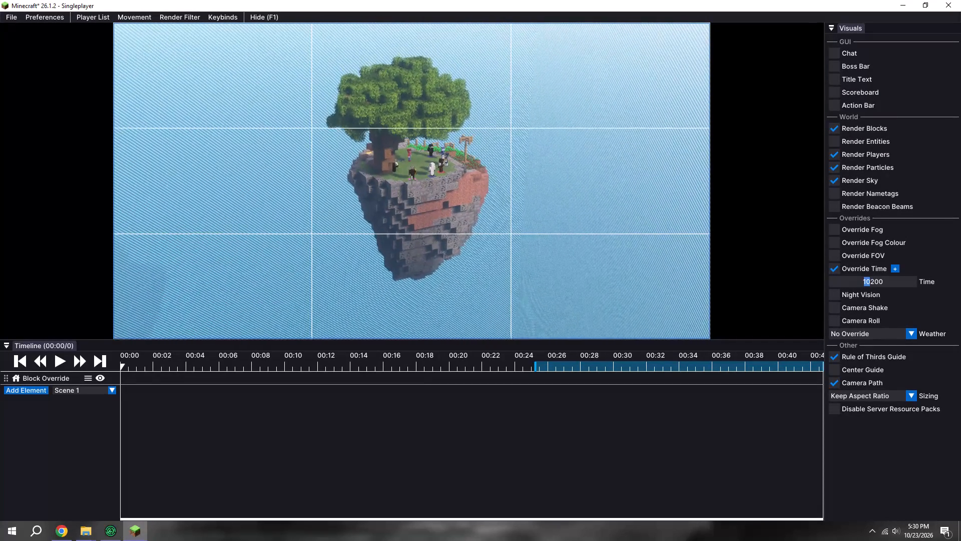
{"action": "left_click_drag", "start_coordinate": [480, 265], "coordinate": [481, 265]}
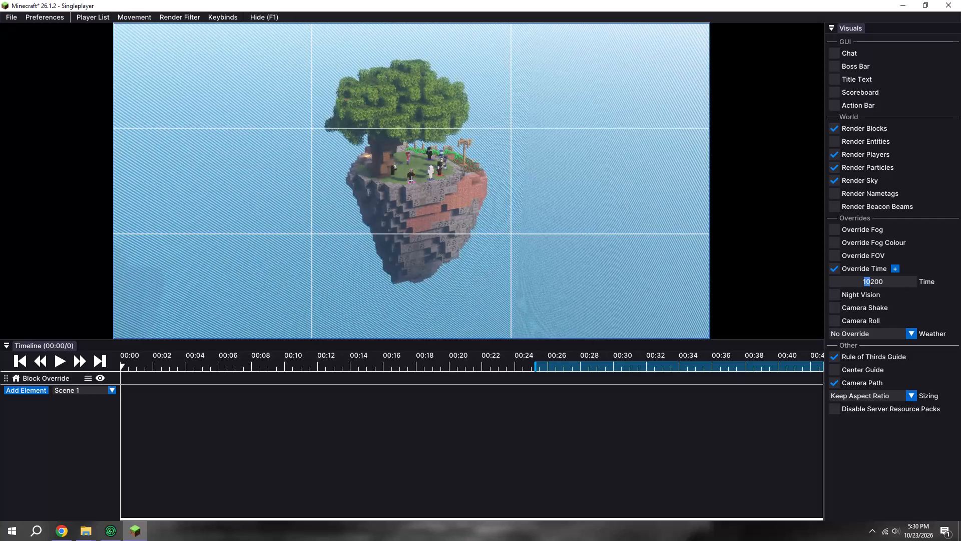
{"action": "left_click_drag", "start_coordinate": [481, 265], "coordinate": [480, 265]}
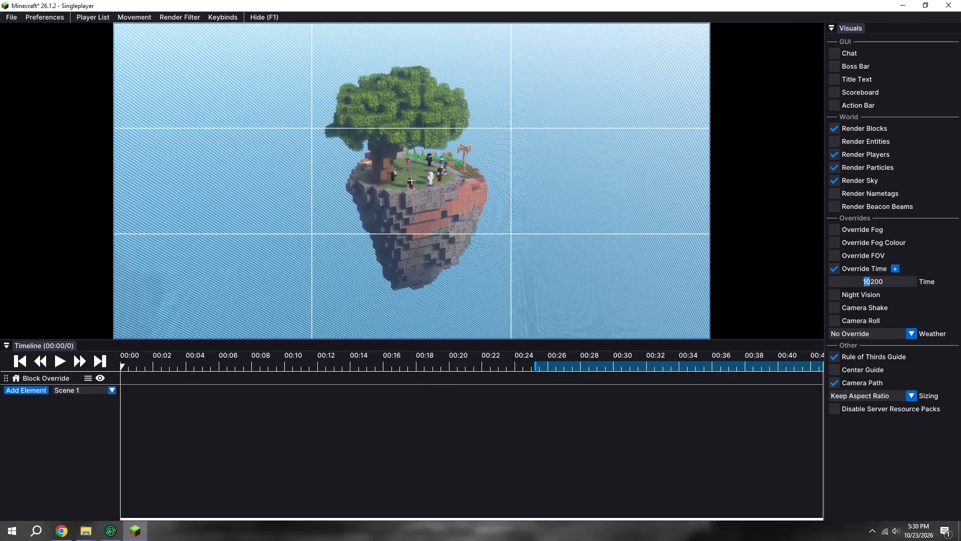
{"action": "left_click_drag", "start_coordinate": [480, 265], "coordinate": [480, 266]}
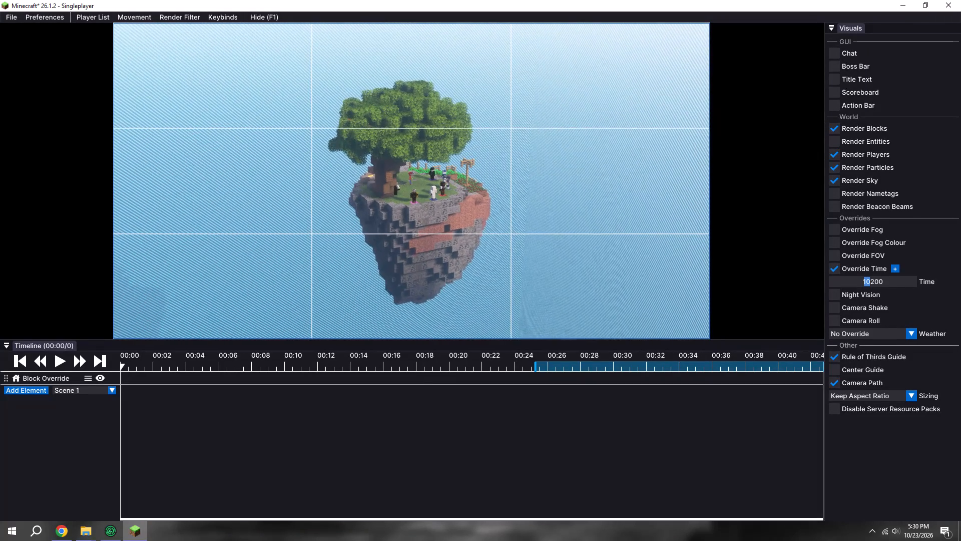
{"action": "left_click_drag", "start_coordinate": [480, 266], "coordinate": [480, 266]}
Add a Camera track with its first keyframe at tick 260 and mark the render In point there.
{"action": "left_click_drag", "start_coordinate": [286, 357], "coordinate": [334, 357]}
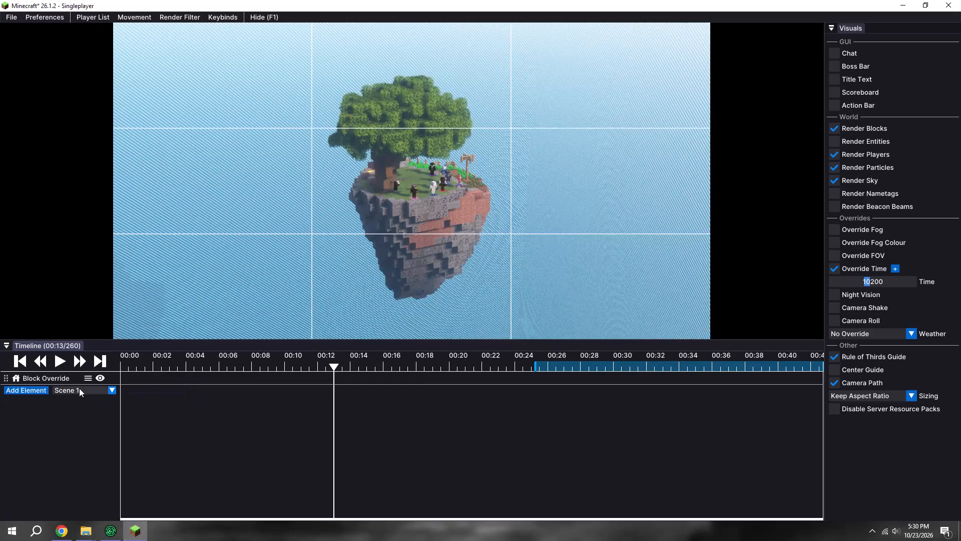
{"action": "left_click", "coordinate": [30, 392]}
{"action": "left_click", "coordinate": [57, 397]}
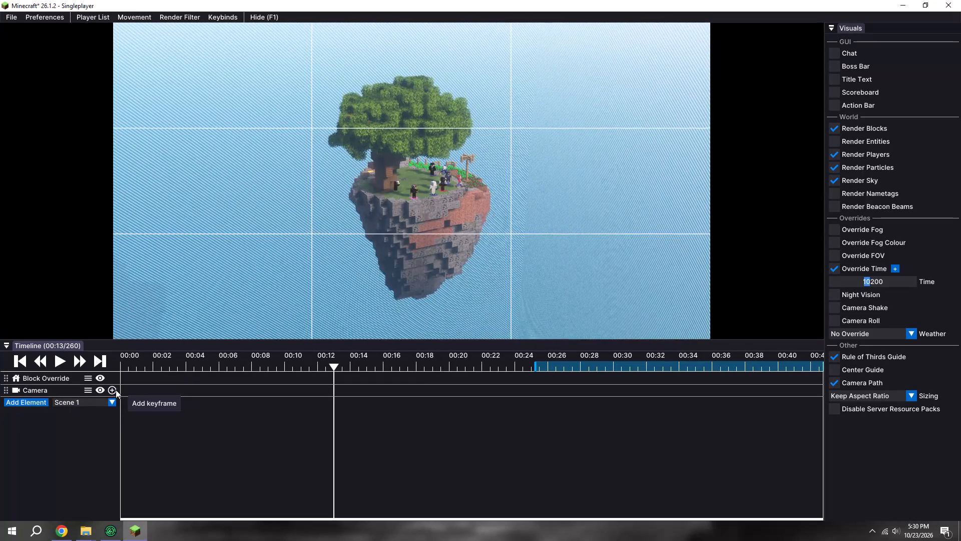
{"action": "left_click", "coordinate": [115, 389]}
{"action": "key", "text": "i"}
Add a second camera keyframe at tick 436 with the camera flown forward closer to the island.
{"action": "left_click_drag", "start_coordinate": [368, 369], "coordinate": [470, 366]}
{"action": "left_click_drag", "start_coordinate": [486, 267], "coordinate": [480, 266]}
{"action": "key", "text": "w"}
{"action": "key", "text": "w"}
{"action": "key", "text": "w"}
{"action": "key", "text": "w"}
{"action": "key", "text": "w"}
{"action": "key", "text": "w"}
{"action": "key", "text": "w"}
{"action": "key", "text": "w"}
{"action": "key", "text": "w"}
{"action": "key", "text": "w"}
{"action": "type", "text": "Ww"}
{"action": "left_click", "coordinate": [113, 388]}
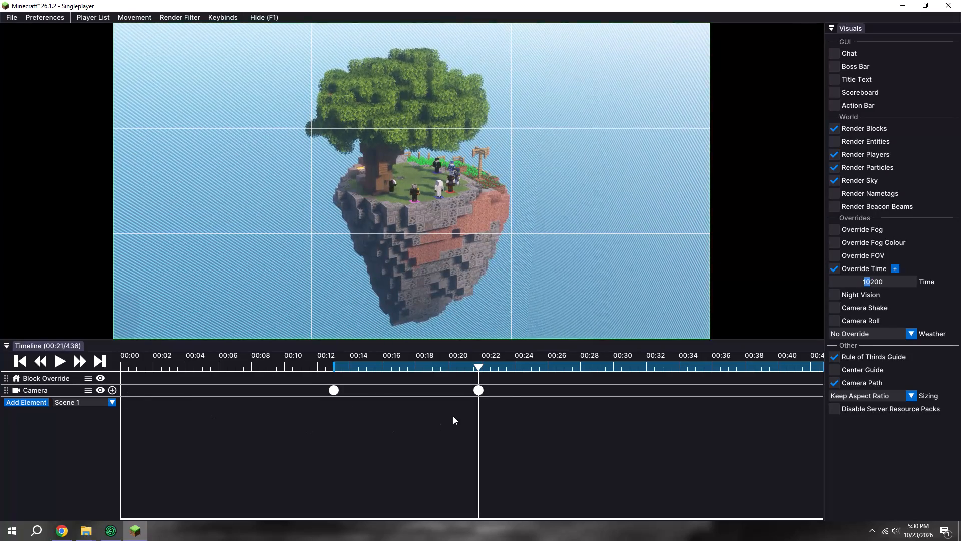
Change the interpolation type of both camera keyframes to the one shown with diamond markers.
{"action": "left_click_drag", "start_coordinate": [524, 407], "coordinate": [168, 383]}
{"action": "right_click", "coordinate": [334, 391]}
{"action": "left_click", "coordinate": [370, 451]}
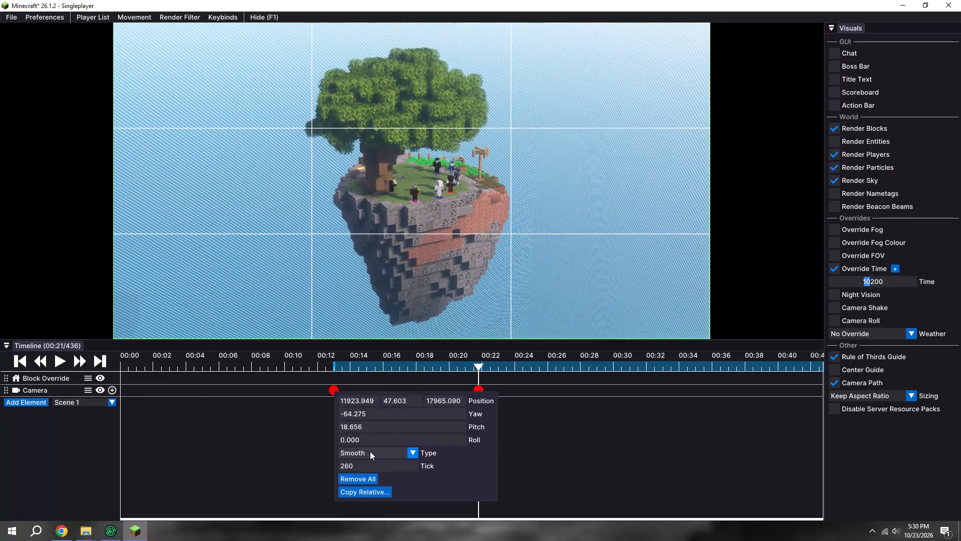
{"action": "left_click", "coordinate": [356, 391]}
{"action": "double_click", "coordinate": [291, 399]}
Move the second camera keyframe to tick 515 and mark the render Out point there.
{"action": "left_click_drag", "start_coordinate": [478, 388], "coordinate": [539, 391]}
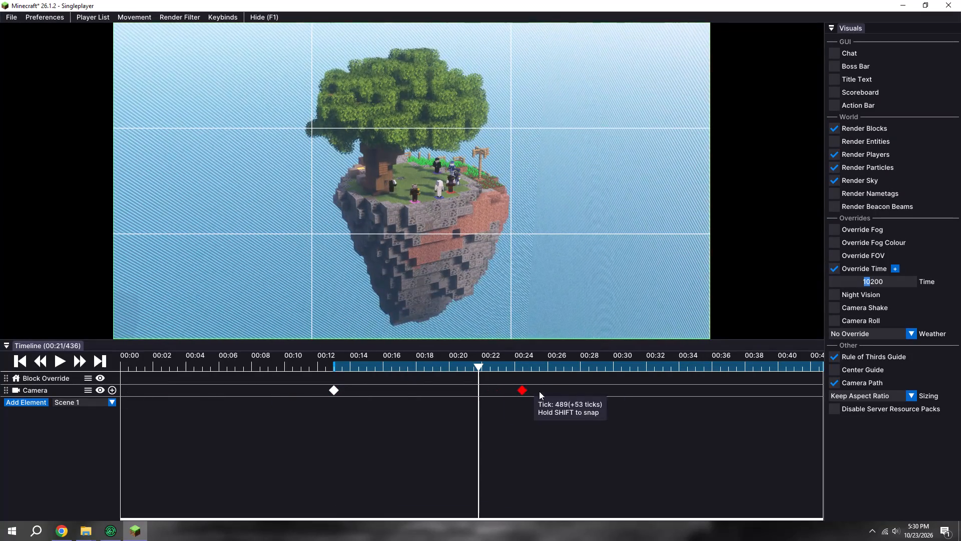
{"action": "left_click_drag", "start_coordinate": [539, 391], "coordinate": [542, 391]}
{"action": "left_click_drag", "start_coordinate": [529, 361], "coordinate": [546, 361], "text": "shift"}
{"action": "key", "text": "o"}
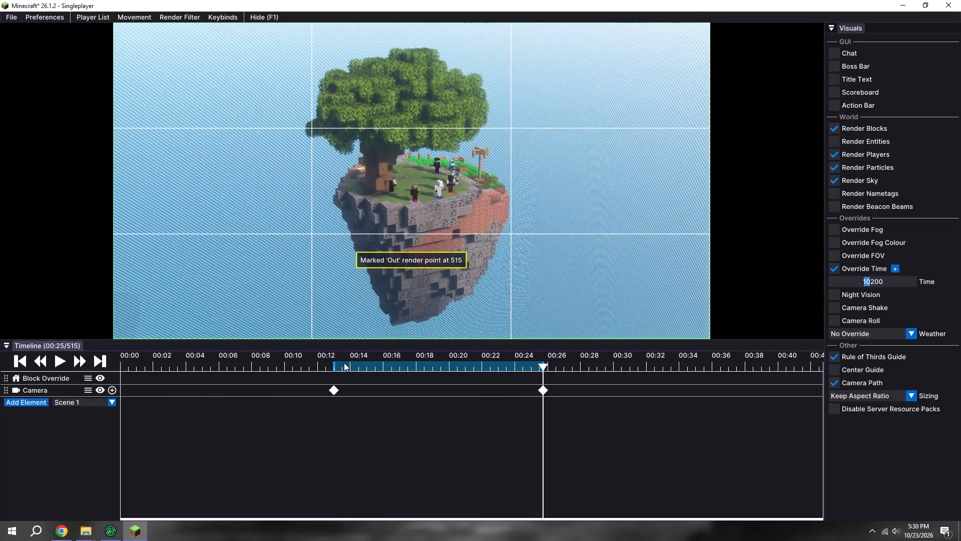
Play the camera move from the In point at tick 260 to preview the shot.
{"action": "left_click_drag", "start_coordinate": [344, 363], "coordinate": [336, 362], "text": "shift"}
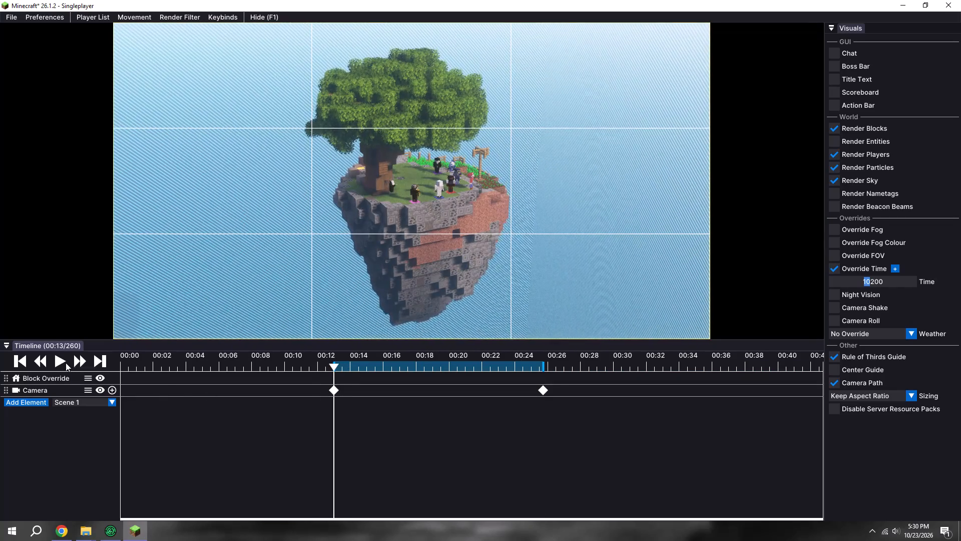
{"action": "left_click", "coordinate": [58, 361]}
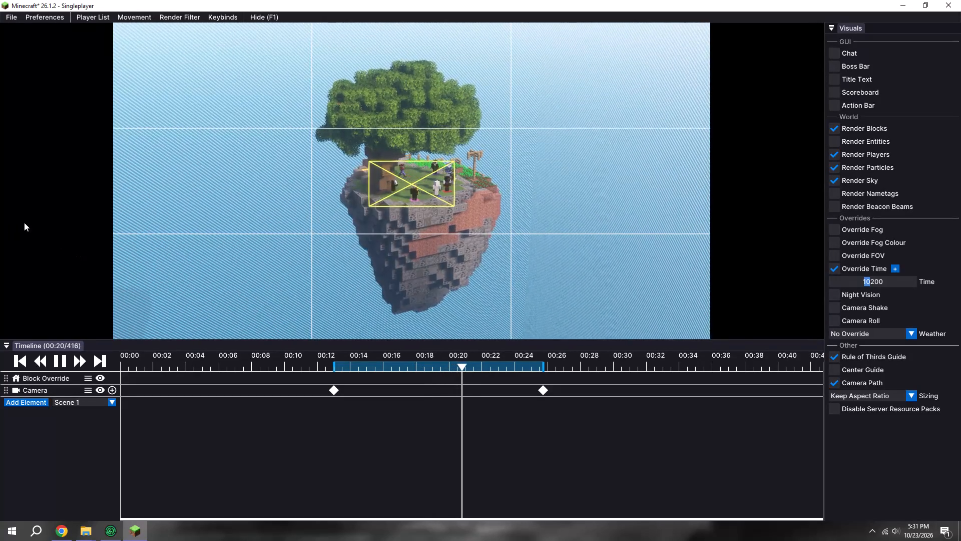
Export the marked range as an MP4 video named "islanddd ka khel" in the paid one folder.
{"action": "left_click", "coordinate": [4, 17]}
{"action": "left_click", "coordinate": [20, 26]}
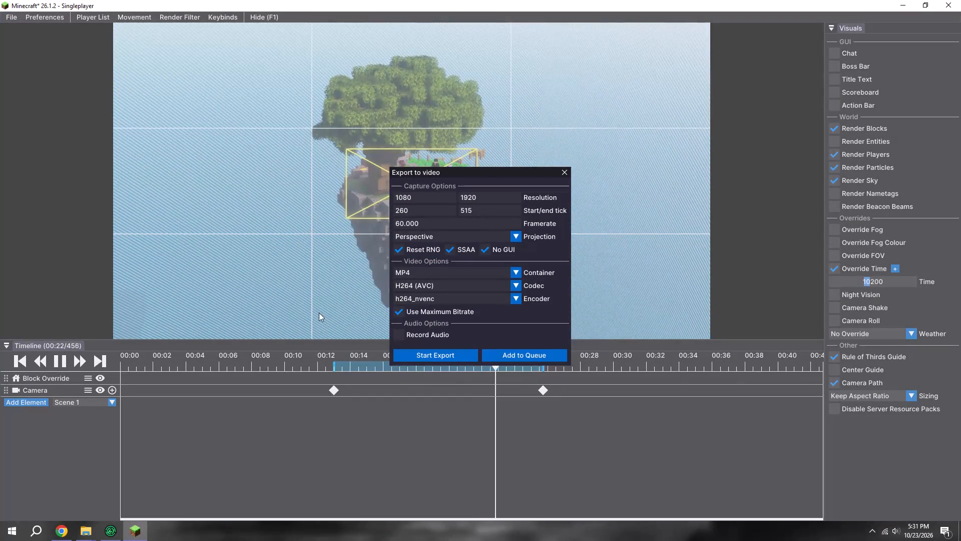
{"action": "left_click", "coordinate": [419, 350]}
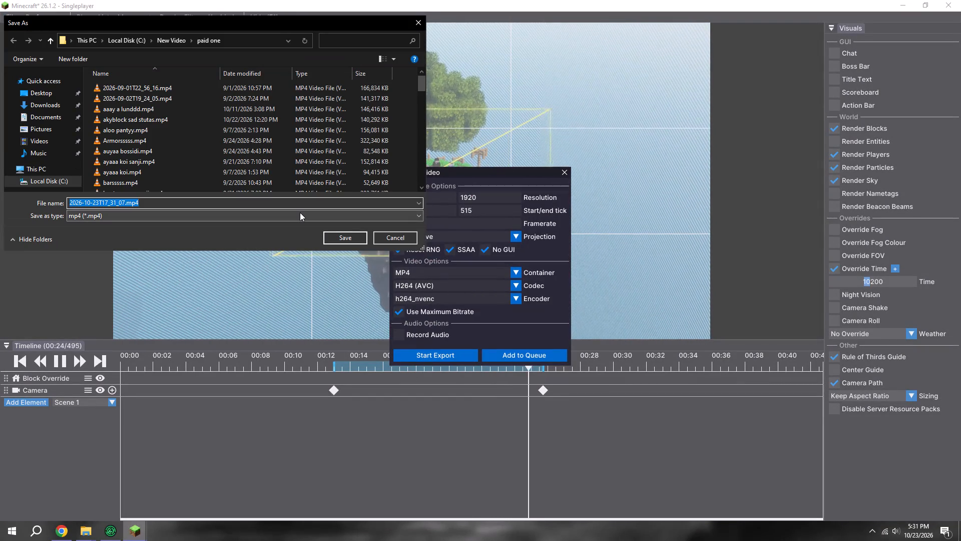
{"action": "key", "text": "BackSpace"}
{"action": "type", "text": "isnal"}
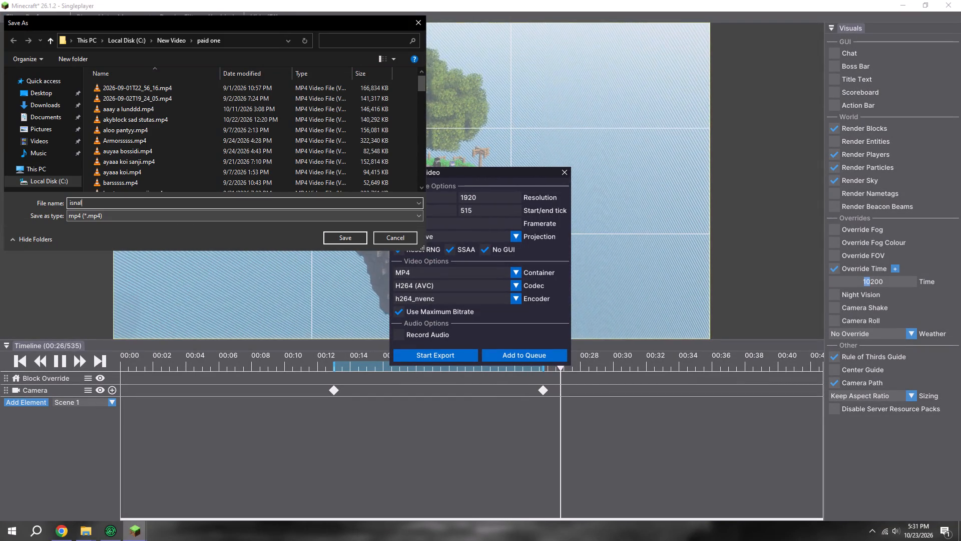
{"action": "key", "text": "BackSpace"}
{"action": "key", "text": "BackSpace"}
{"action": "key", "text": "BackSpace"}
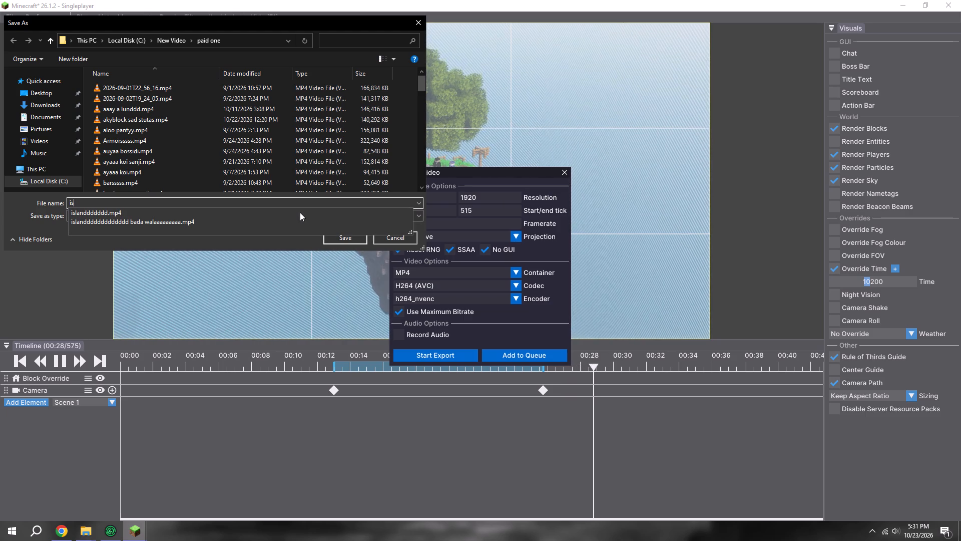
{"action": "type", "text": "landdd ka"}
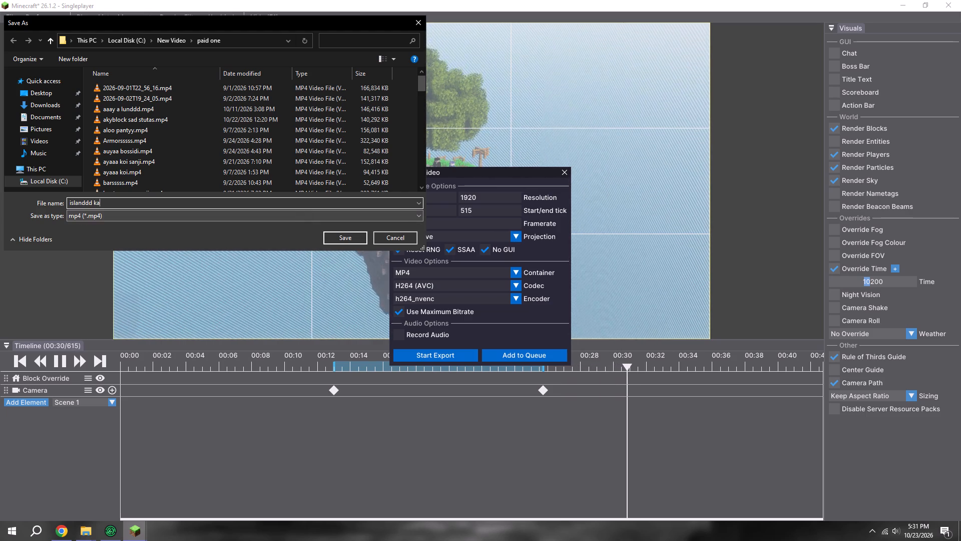
{"action": "key", "text": "space"}
{"action": "type", "text": "khel"}
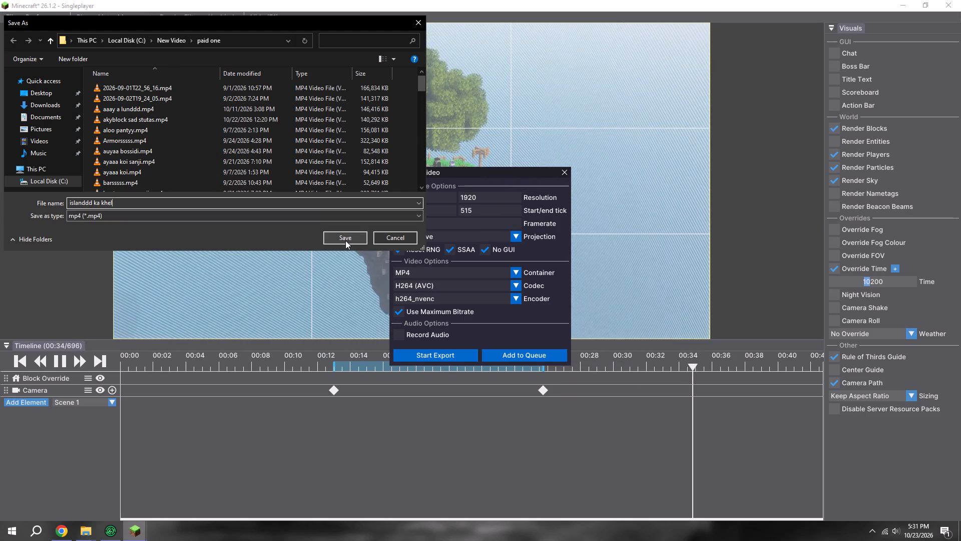
{"action": "left_click", "coordinate": [345, 240]}
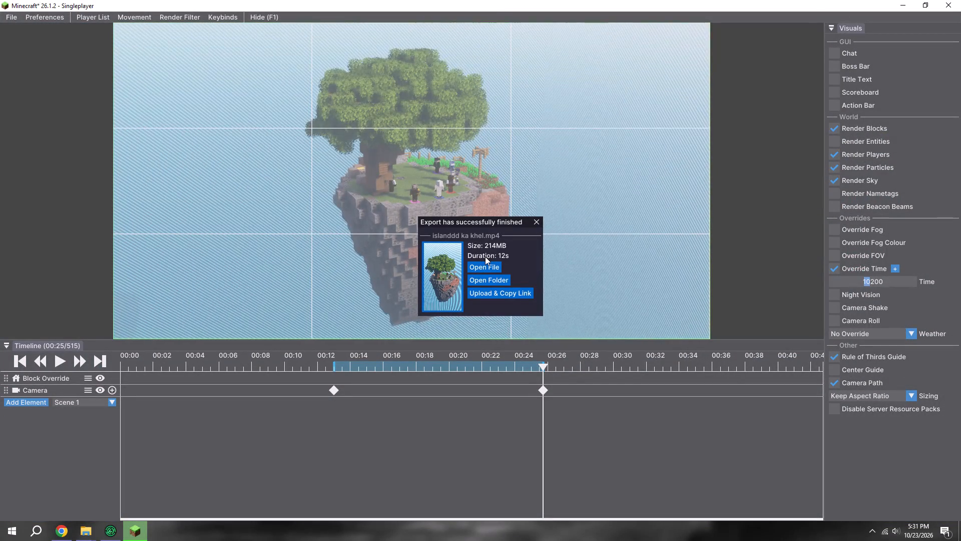
Open the exported video's folder and dismiss the export-finished dialog.
{"action": "left_click", "coordinate": [490, 277]}
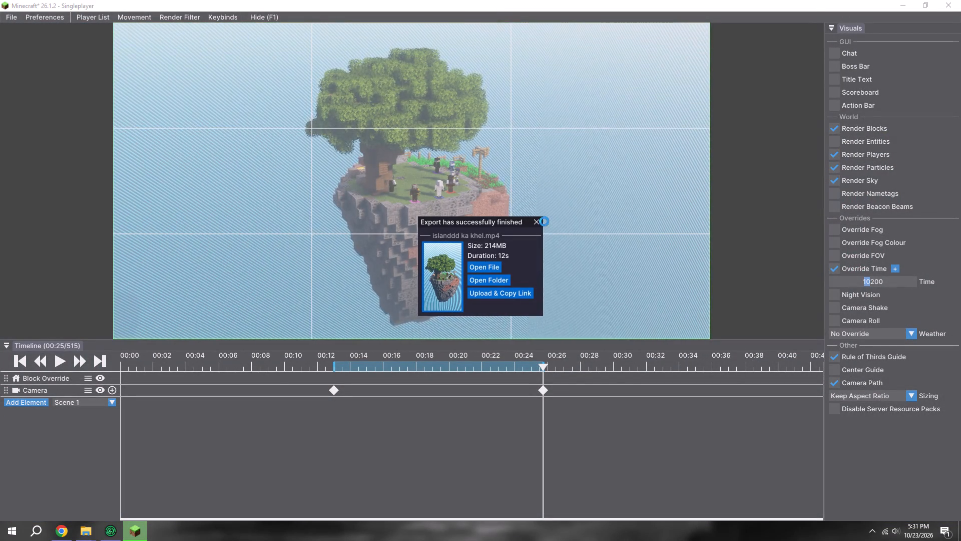
{"action": "left_click", "coordinate": [228, 141]}
{"action": "left_click", "coordinate": [537, 221]}
Save and quit the replay to the title screen, and close Minecraft.
{"action": "key", "text": "Escape"}
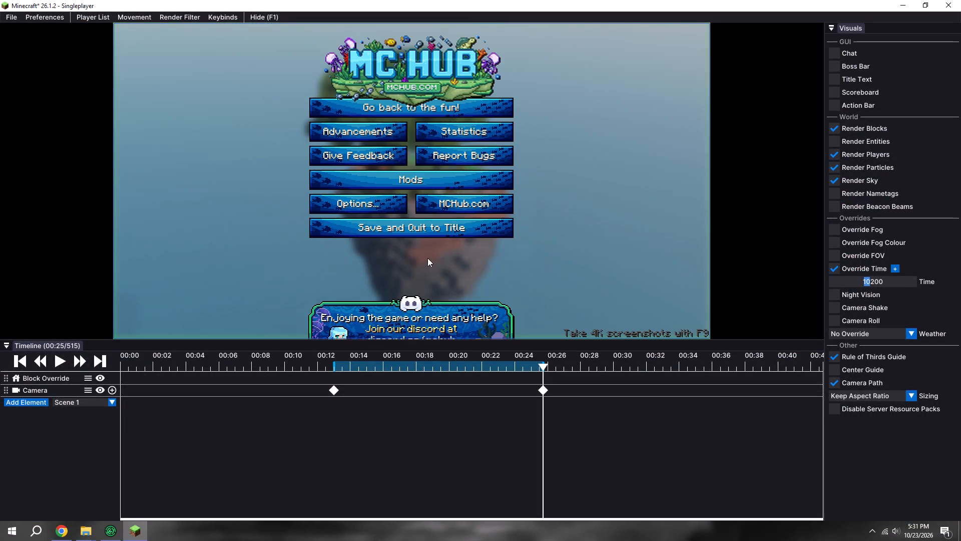
{"action": "left_click", "coordinate": [415, 226]}
{"action": "left_click", "coordinate": [960, 0]}
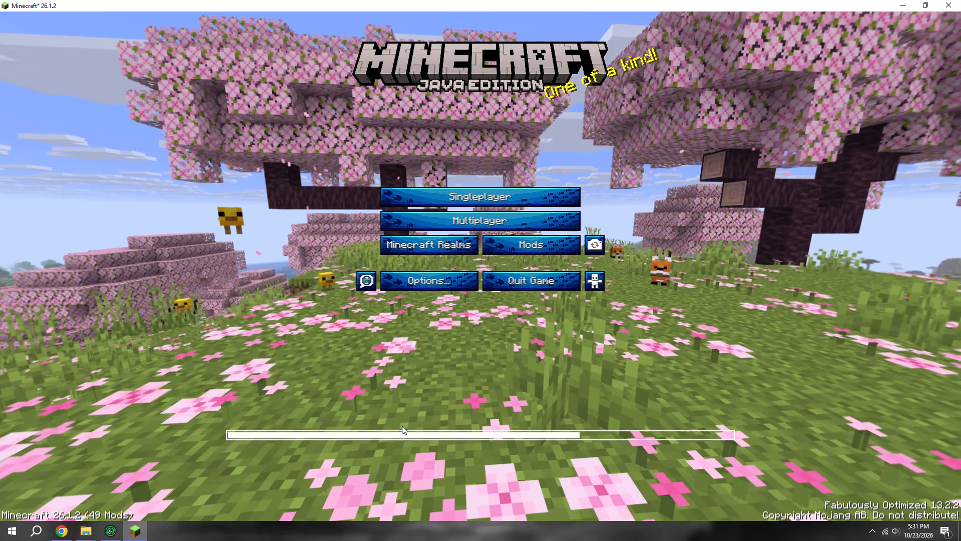
Launch Adobe Premiere Pro.
{"action": "left_click", "coordinate": [0, 540]}
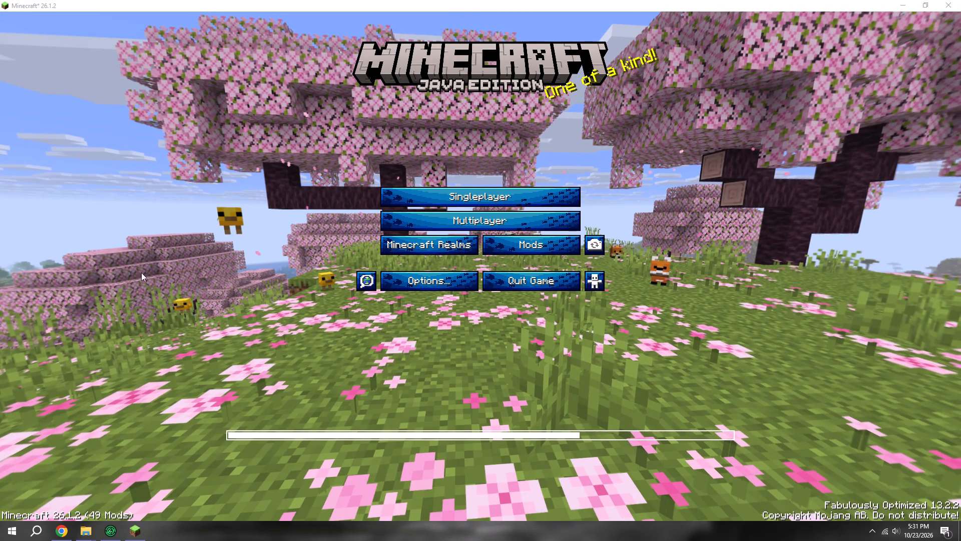
{"action": "left_click", "coordinate": [80, 313]}
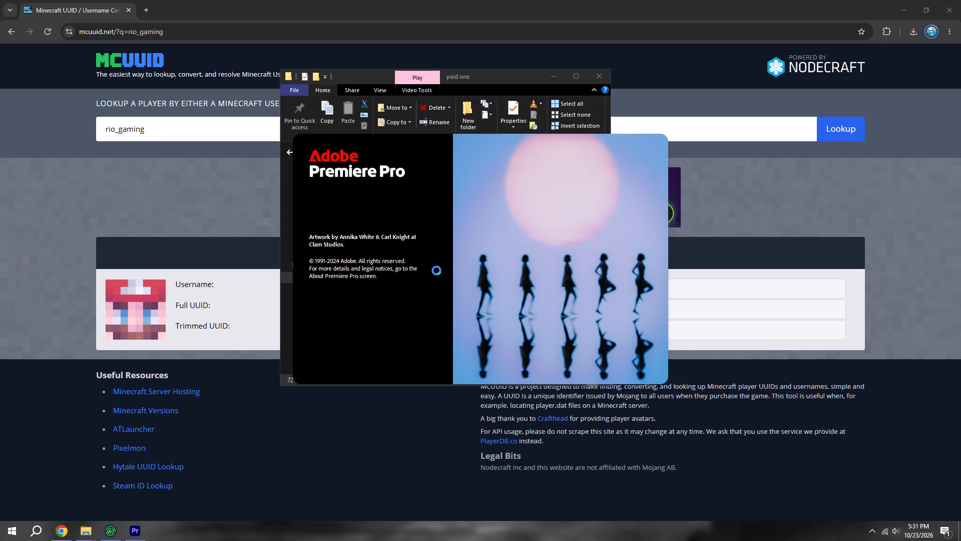
Close the leftover Chrome window, the paid one folder window and the Modrinth App.
{"action": "left_click", "coordinate": [960, 18]}
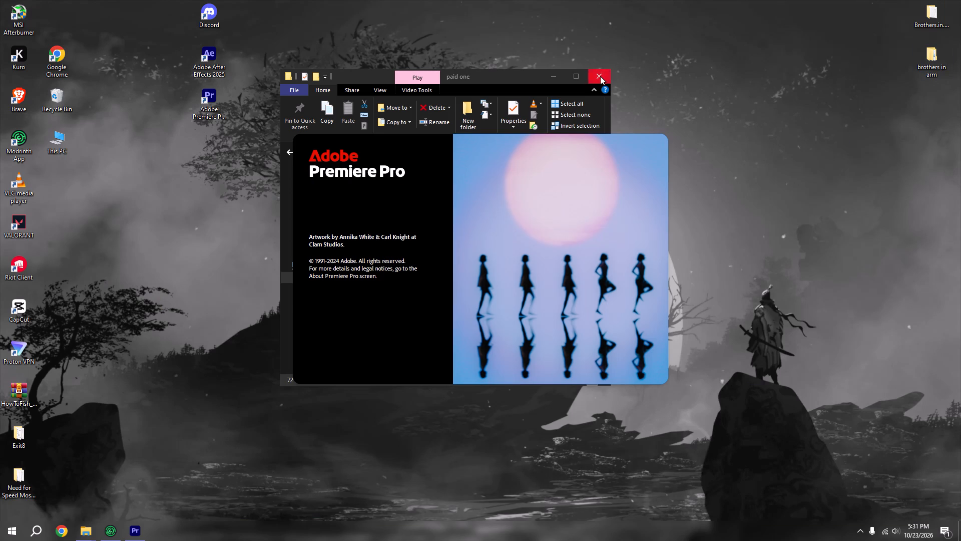
{"action": "left_click", "coordinate": [600, 76]}
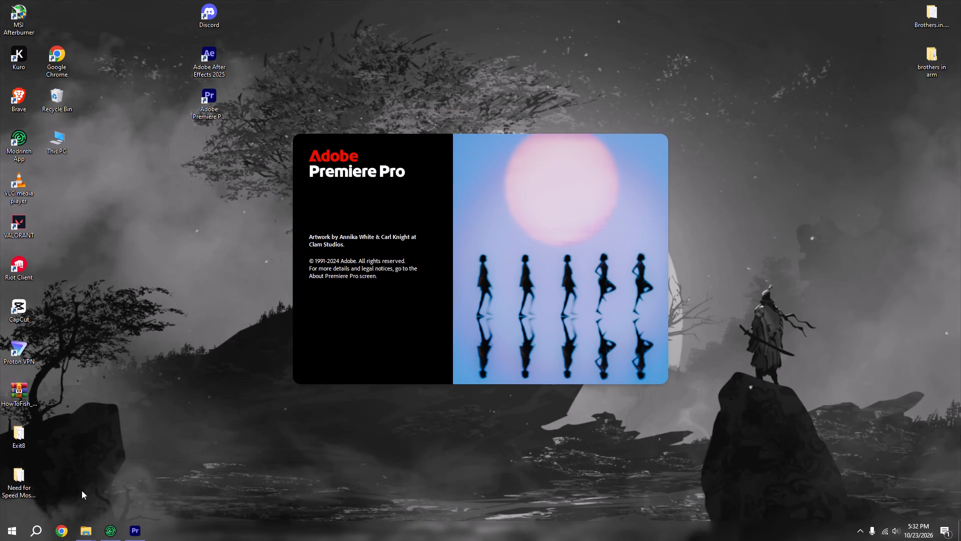
{"action": "right_click", "coordinate": [109, 535]}
{"action": "left_click", "coordinate": [94, 513]}
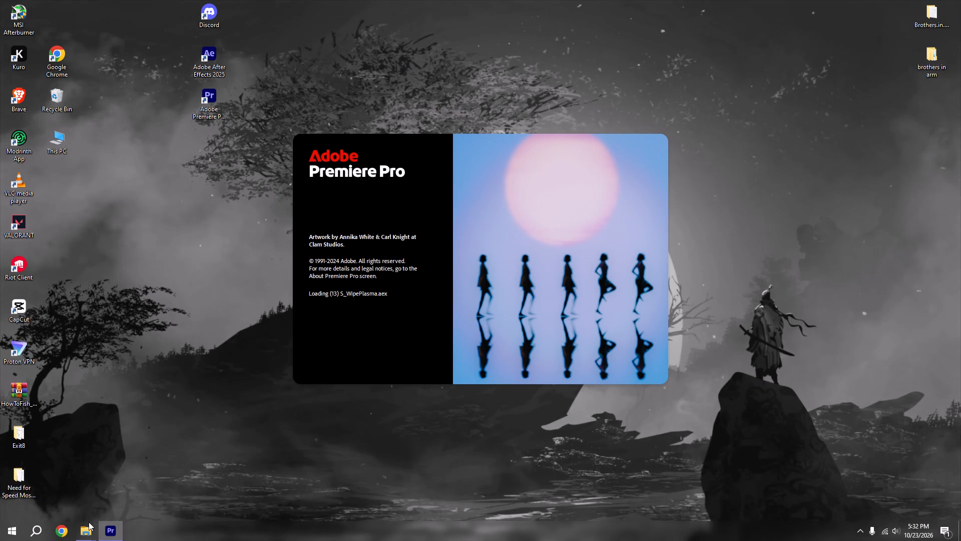
Open the paid one folder inside New Video on the local C drive.
{"action": "left_click", "coordinate": [87, 529]}
{"action": "double_click", "coordinate": [409, 202]}
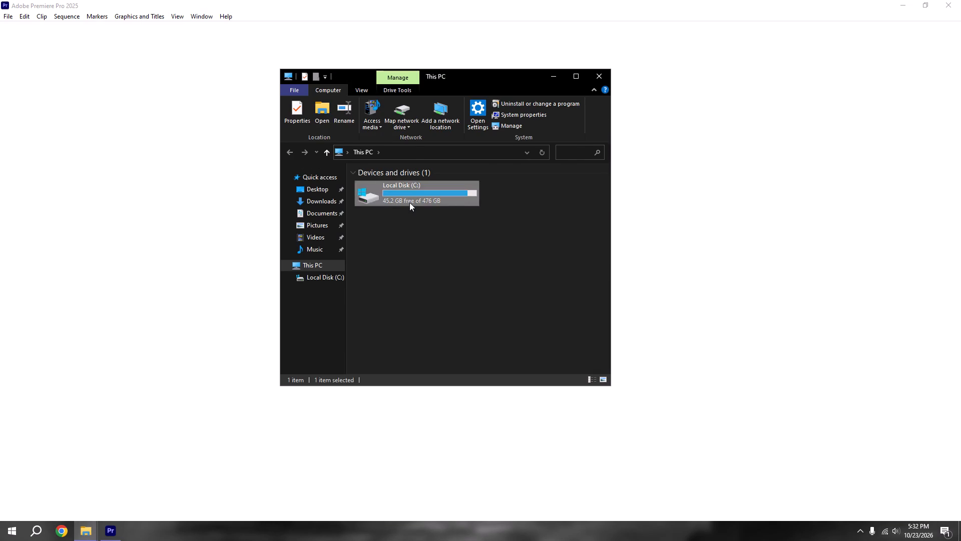
{"action": "double_click", "coordinate": [392, 315]}
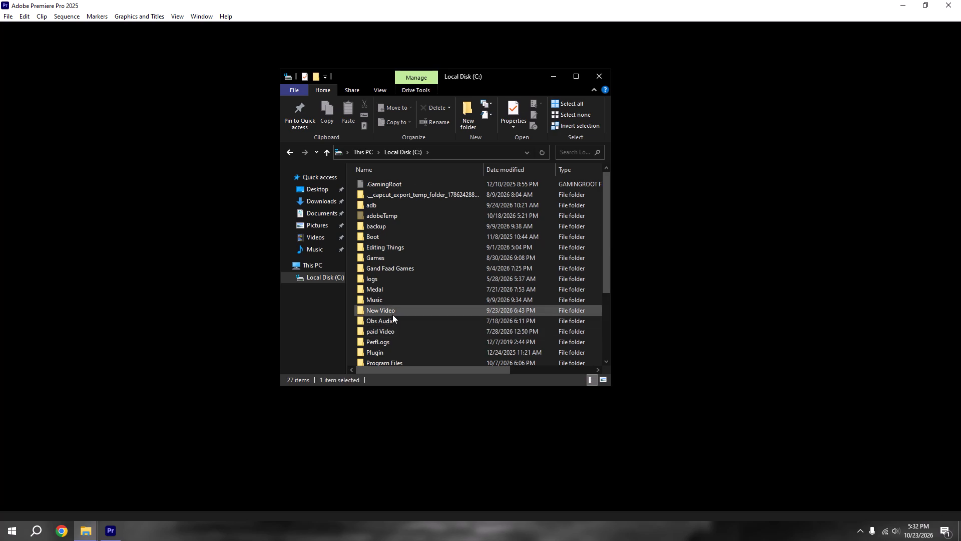
{"action": "double_click", "coordinate": [389, 253]}
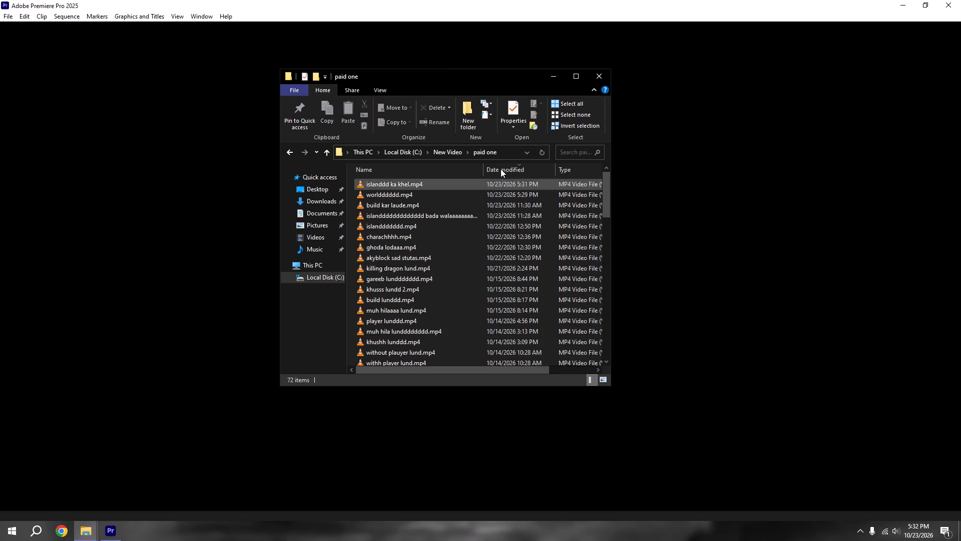
Preview several earlier rendered clips from the paid one folder, including akyblock sad stutas.mp4 and charachhhh.mp4, and minimise the folder window.
{"action": "double_click", "coordinate": [396, 213]}
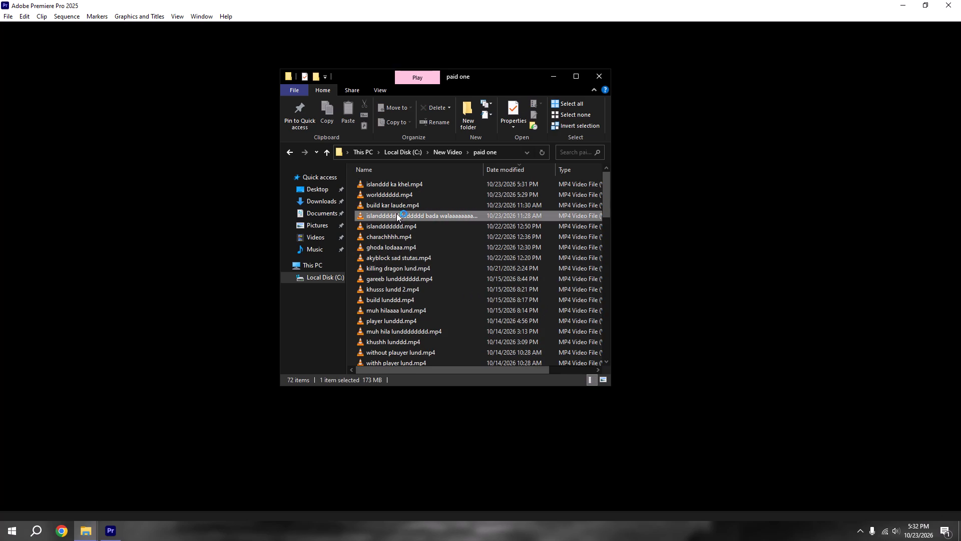
{"action": "left_click", "coordinate": [959, 5]}
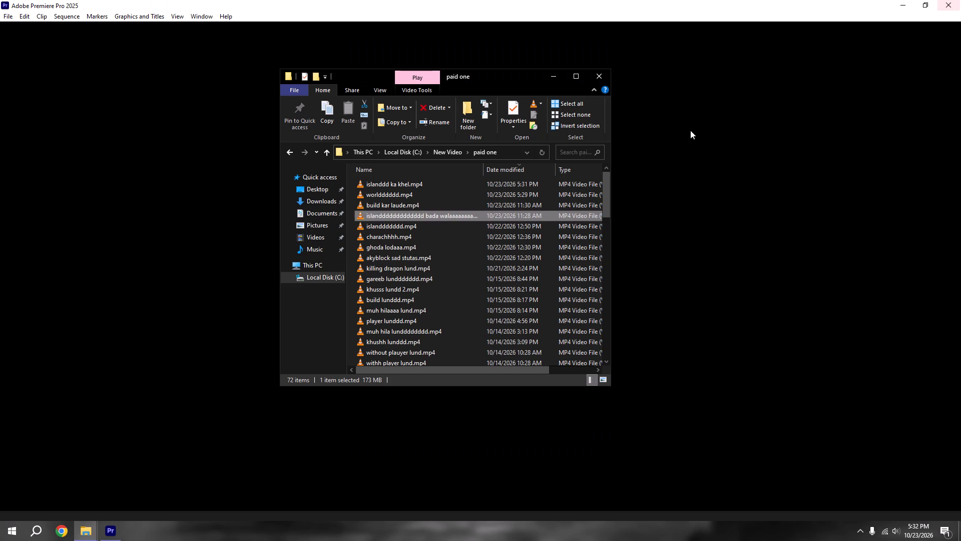
{"action": "double_click", "coordinate": [417, 258]}
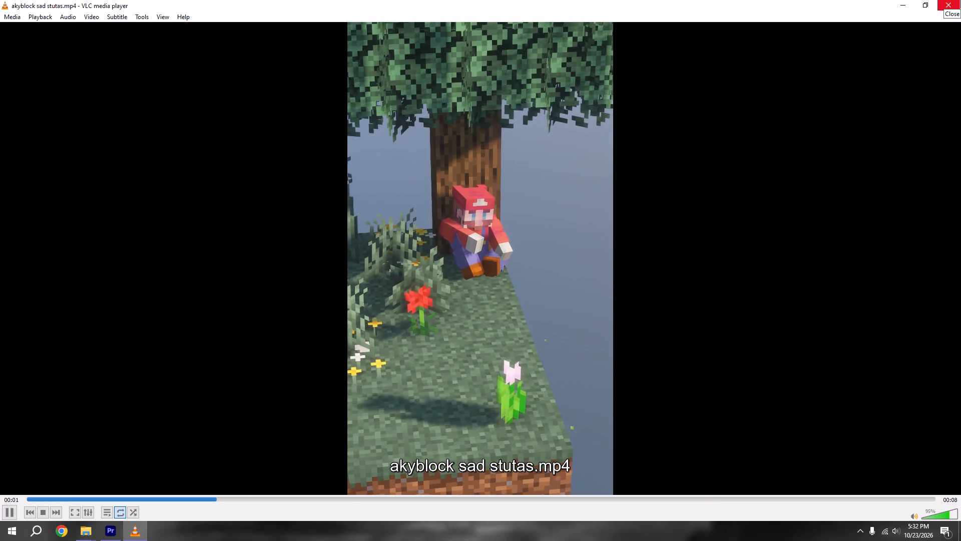
{"action": "left_click", "coordinate": [960, 0]}
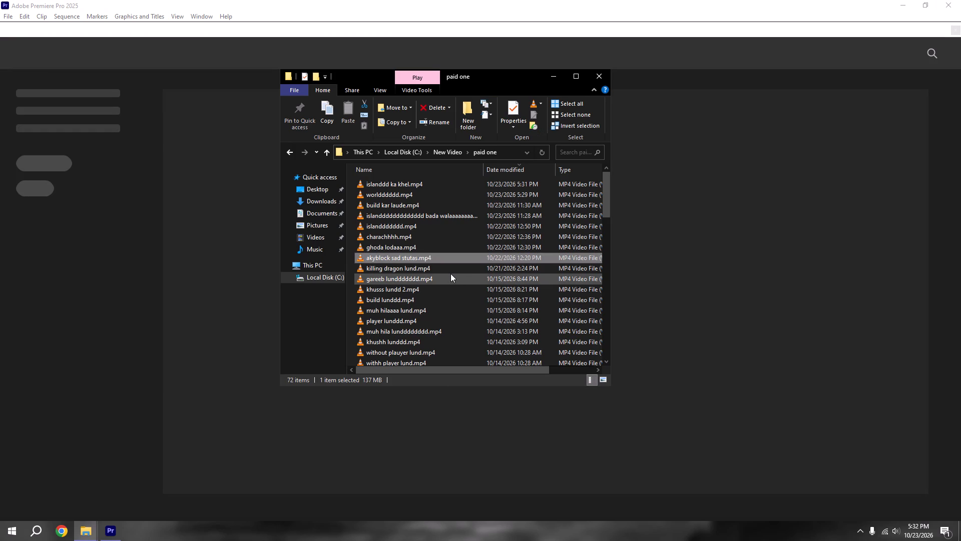
{"action": "double_click", "coordinate": [450, 274]}
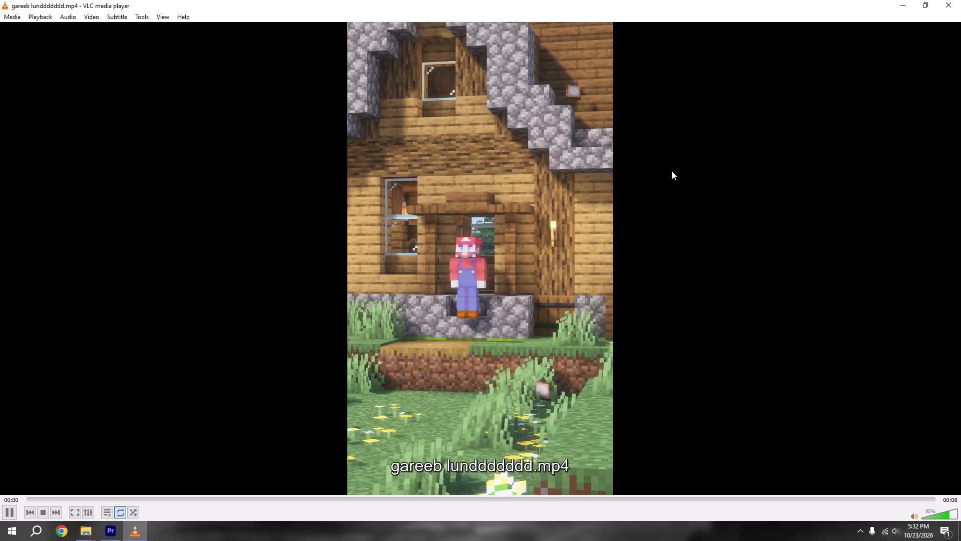
{"action": "left_click", "coordinate": [960, 0]}
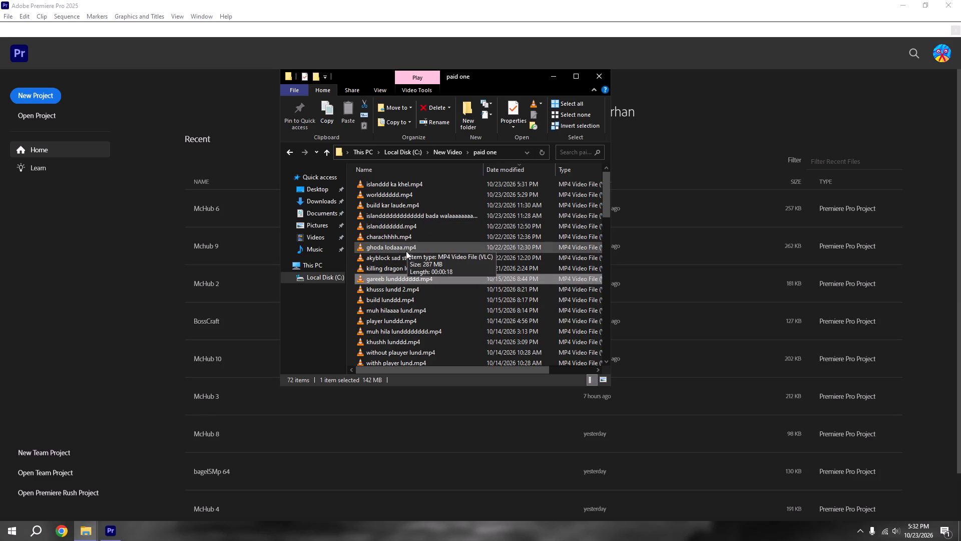
{"action": "double_click", "coordinate": [403, 238]}
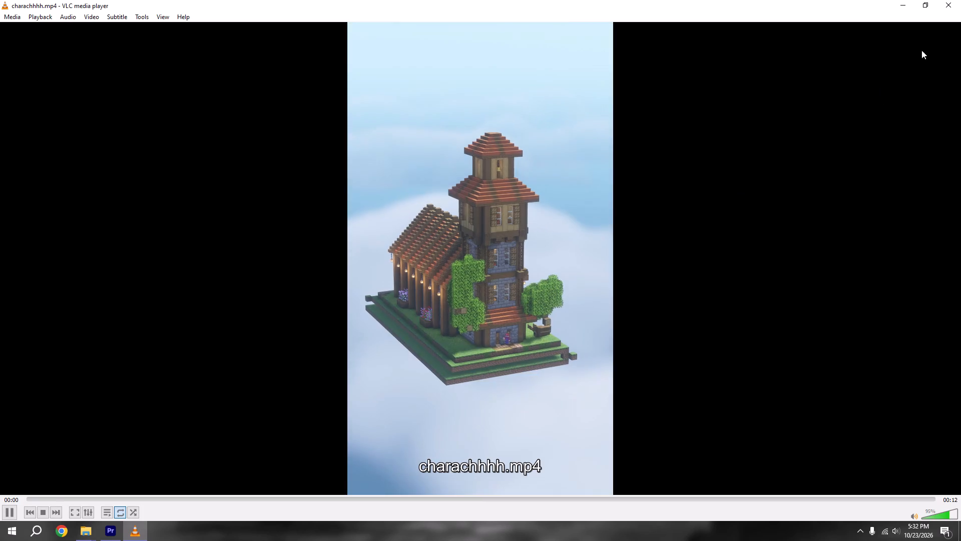
{"action": "left_click", "coordinate": [960, 0]}
{"action": "double_click", "coordinate": [445, 228]}
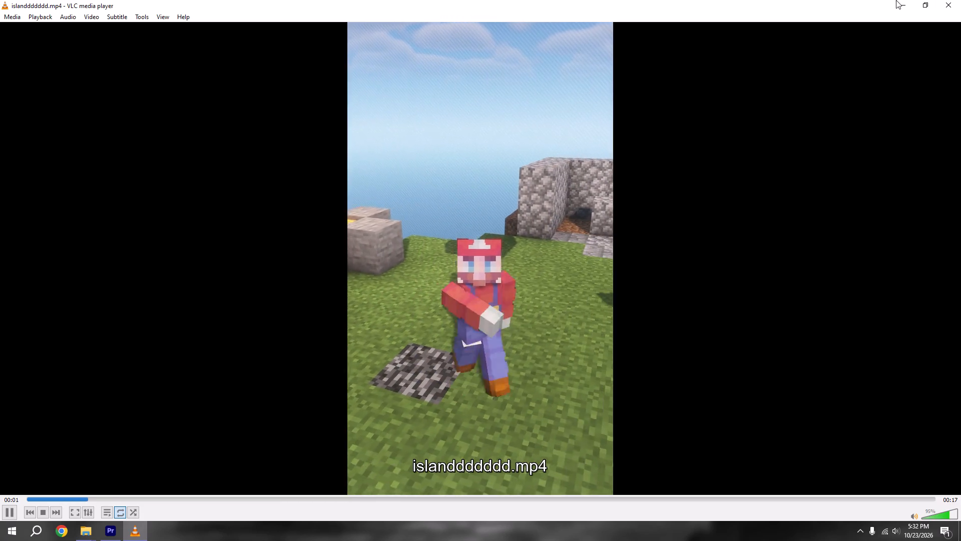
{"action": "left_click", "coordinate": [948, 0]}
{"action": "left_click", "coordinate": [553, 80]}
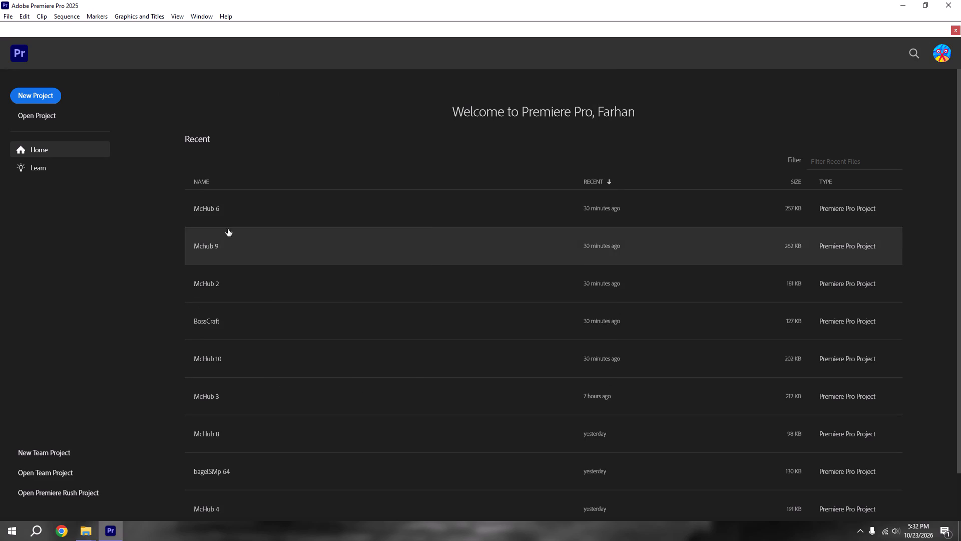
Open the recent project McHub 10.
{"action": "left_click", "coordinate": [237, 371]}
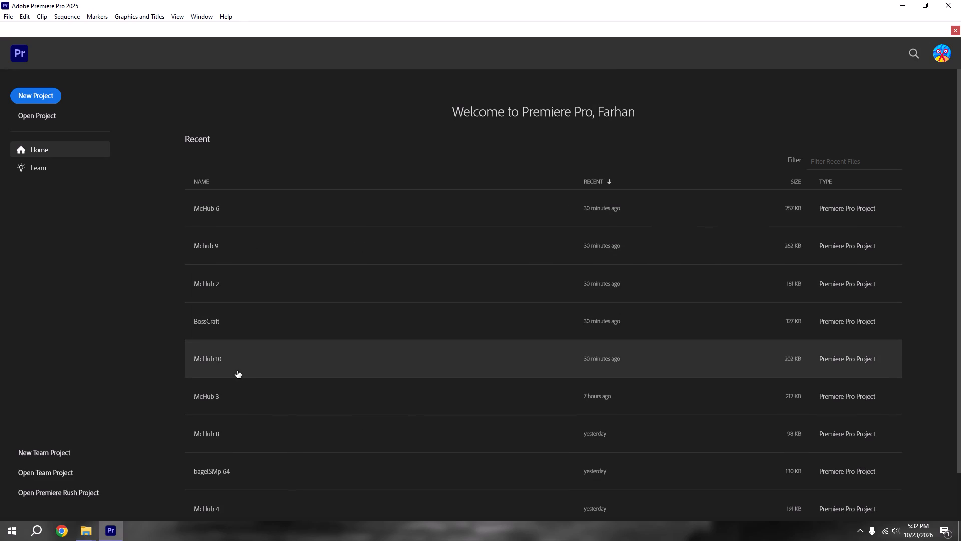
{"action": "left_click", "coordinate": [237, 371]}
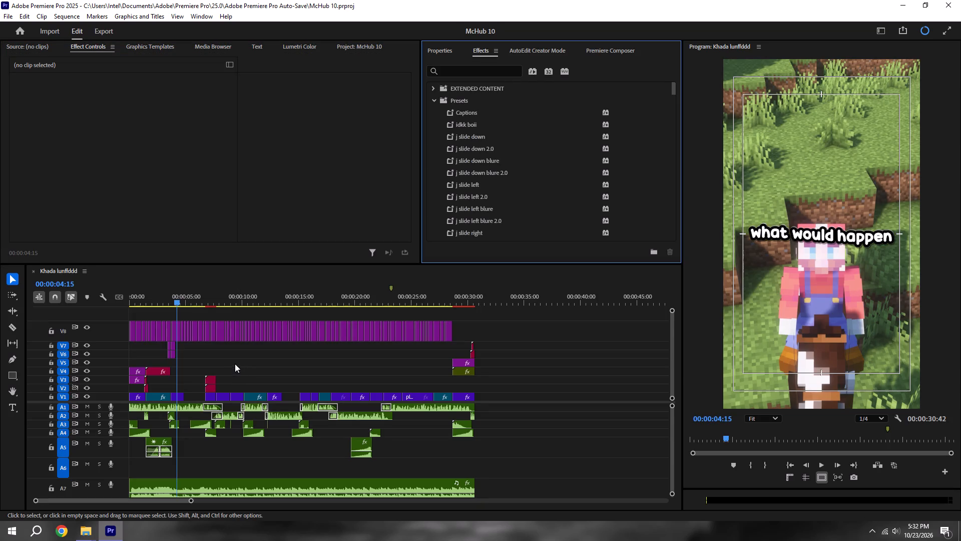
Look over the clip layout in the McHub 10 sequence's timeline and save the project.
{"action": "scroll", "coordinate": [232, 391], "scroll_direction": "down", "scroll_amount": 5, "text": "alt"}
{"action": "key", "text": "ctrl+s"}
{"action": "scroll", "coordinate": [232, 392], "scroll_direction": "up", "scroll_amount": 5}
{"action": "scroll", "coordinate": [223, 416], "scroll_direction": "up", "scroll_amount": 9, "text": "alt"}
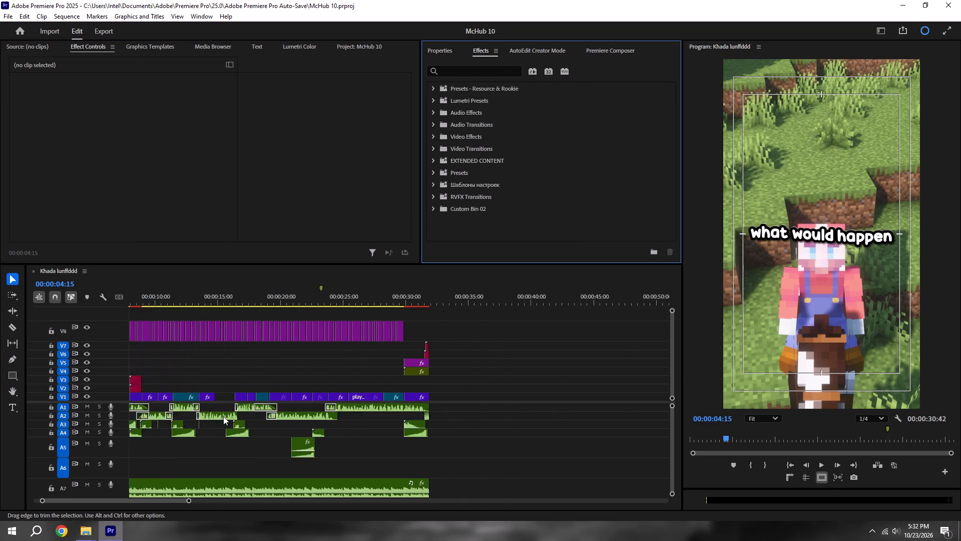
{"action": "scroll", "coordinate": [223, 416], "scroll_direction": "up", "scroll_amount": 9, "text": "alt"}
{"action": "key", "text": "space"}
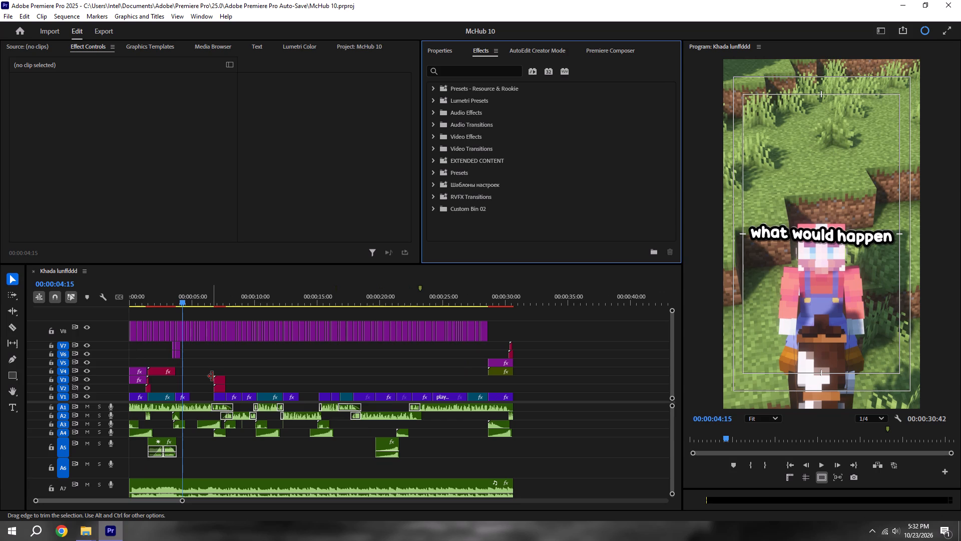
{"action": "scroll", "coordinate": [212, 376], "scroll_direction": "up", "scroll_amount": 10, "text": "alt"}
{"action": "key", "text": "ctrl+s"}
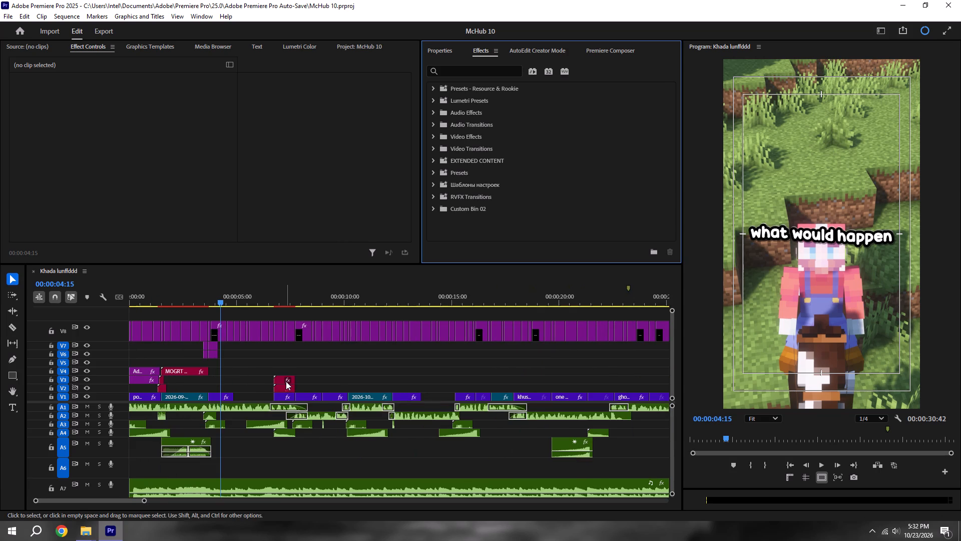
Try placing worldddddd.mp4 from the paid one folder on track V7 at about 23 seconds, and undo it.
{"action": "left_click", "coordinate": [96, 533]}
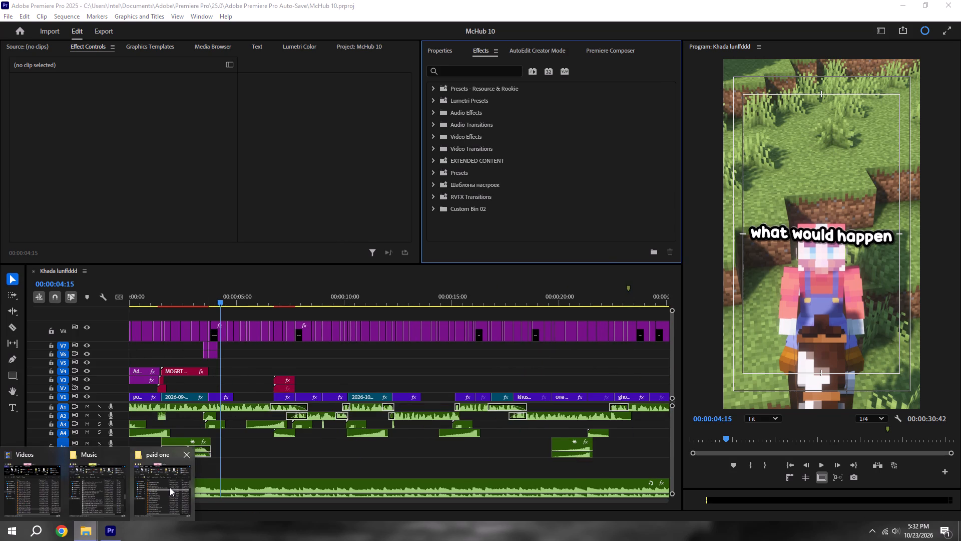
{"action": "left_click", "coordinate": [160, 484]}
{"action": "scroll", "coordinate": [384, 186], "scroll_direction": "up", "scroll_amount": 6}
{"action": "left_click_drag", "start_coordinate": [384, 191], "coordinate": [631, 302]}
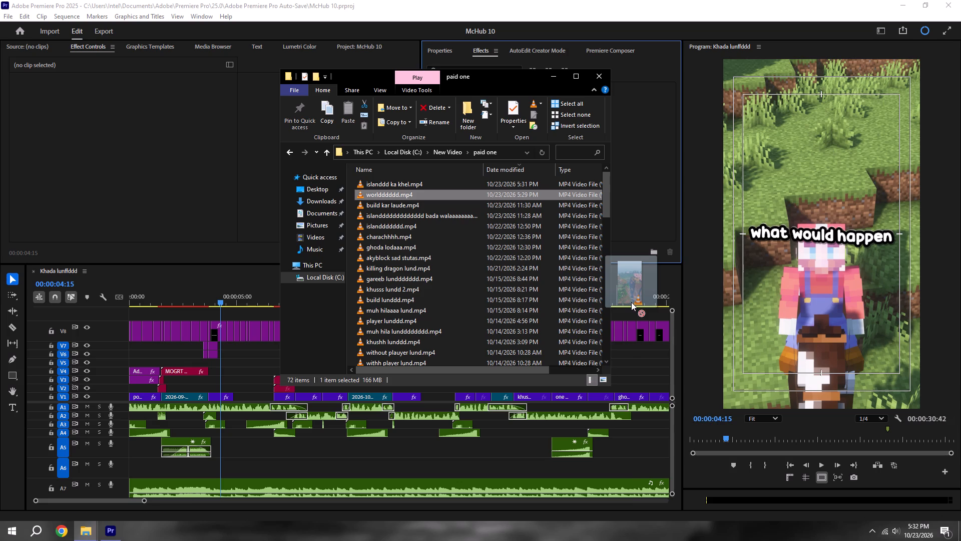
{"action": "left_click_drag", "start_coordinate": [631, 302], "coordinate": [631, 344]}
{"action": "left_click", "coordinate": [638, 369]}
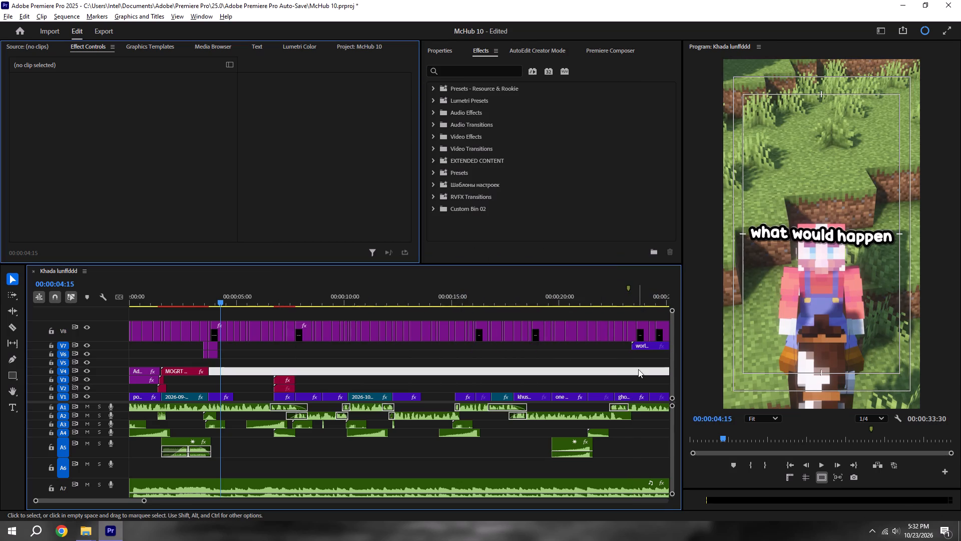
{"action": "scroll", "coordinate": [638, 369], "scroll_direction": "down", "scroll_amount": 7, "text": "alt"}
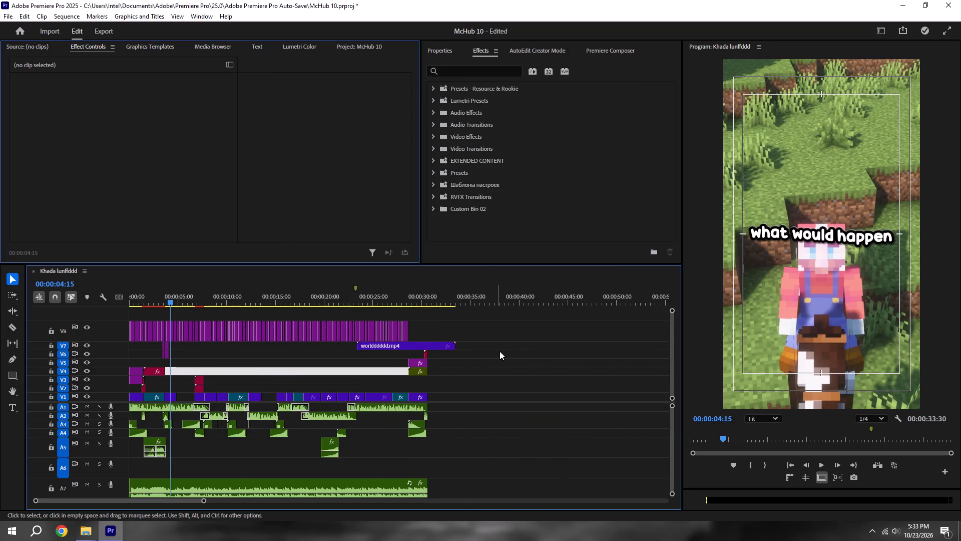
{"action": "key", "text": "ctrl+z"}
Place worldddddd.mp4 from the paid one folder on track V1 at about 38 seconds, past the last clip, and save the project.
{"action": "left_click", "coordinate": [79, 538]}
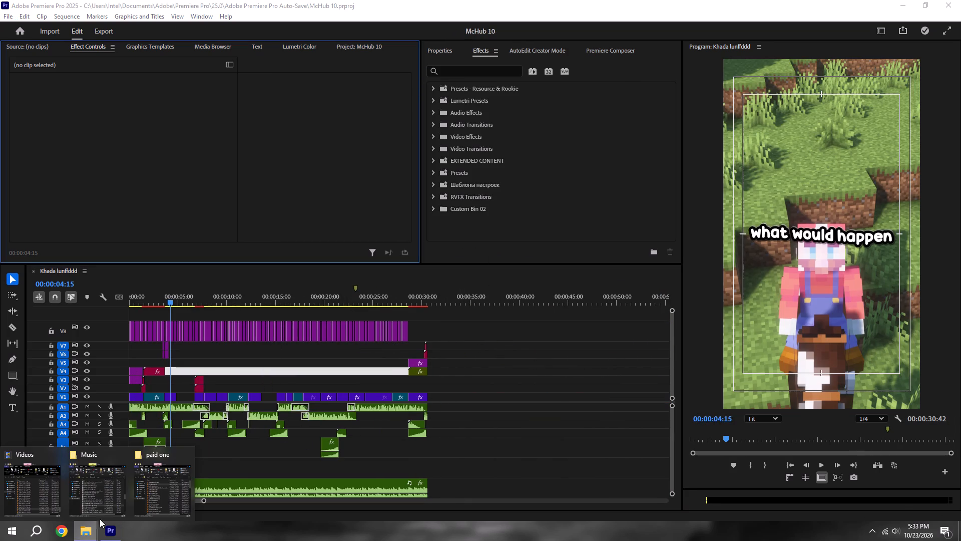
{"action": "left_click", "coordinate": [157, 501]}
{"action": "left_click_drag", "start_coordinate": [418, 196], "coordinate": [486, 400]}
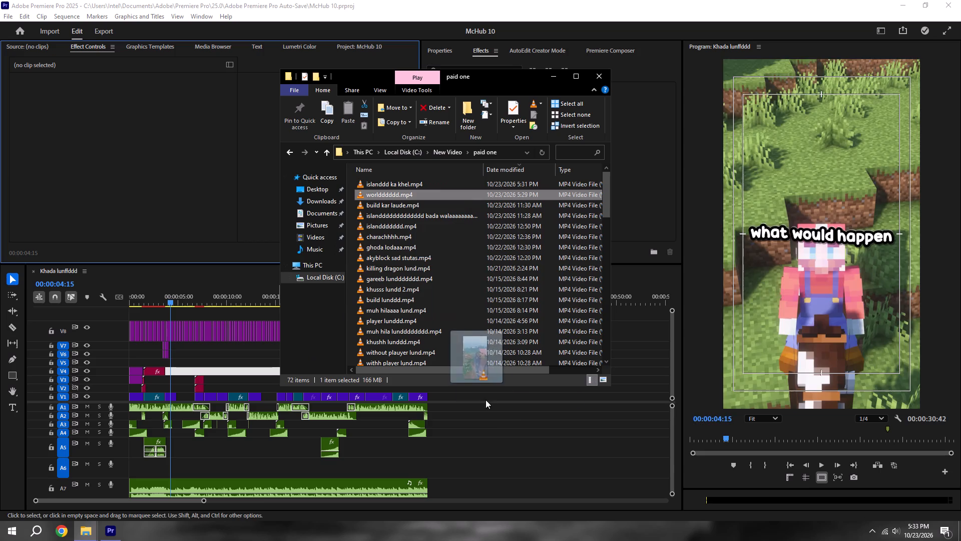
{"action": "left_click_drag", "start_coordinate": [486, 400], "coordinate": [488, 406]}
{"action": "left_click", "coordinate": [496, 432]}
{"action": "left_click_drag", "start_coordinate": [485, 396], "coordinate": [499, 396]}
{"action": "key", "text": "ctrl+s"}
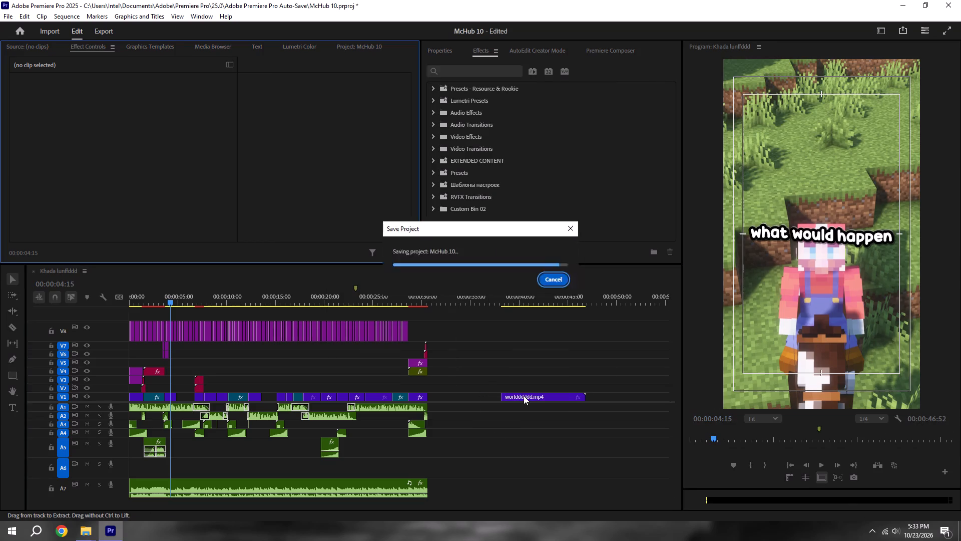
Trim the end of the worldddddd.mp4 clip on track V1 so it lasts about 2 seconds.
{"action": "left_click_drag", "start_coordinate": [586, 396], "coordinate": [522, 403]}
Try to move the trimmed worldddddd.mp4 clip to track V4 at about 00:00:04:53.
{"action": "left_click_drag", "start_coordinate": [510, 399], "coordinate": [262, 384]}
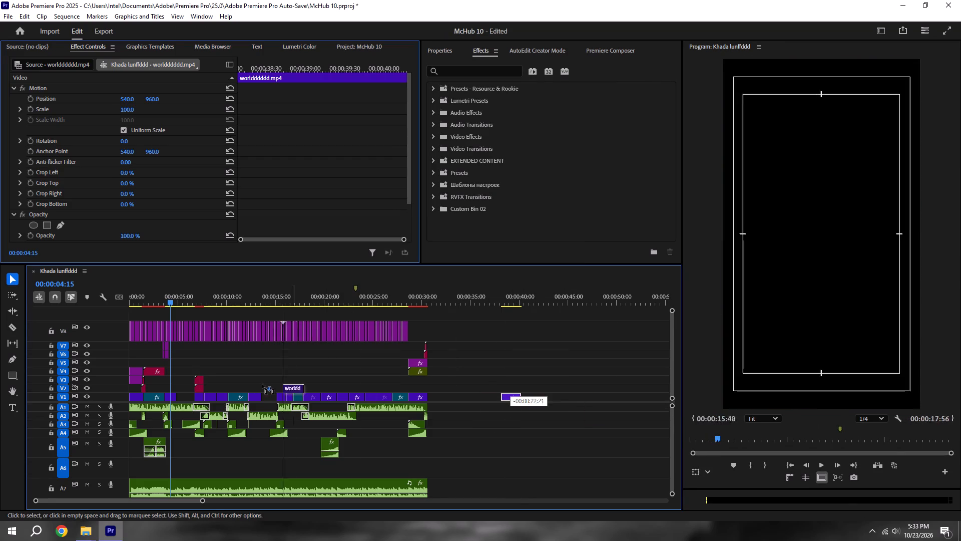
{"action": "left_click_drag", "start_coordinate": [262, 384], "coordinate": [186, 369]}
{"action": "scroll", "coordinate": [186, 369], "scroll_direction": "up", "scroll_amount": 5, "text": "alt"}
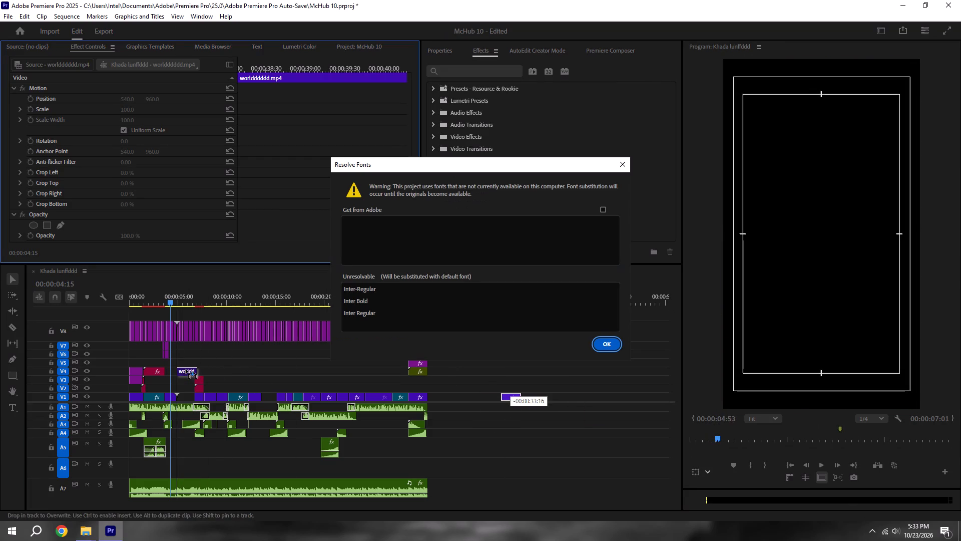
Dismiss the Resolve Fonts dialog, accepting default substitutes for the Inter fonts, and release the worldddddd.mp4 clip on track V7 at about 48 seconds.
{"action": "left_click", "coordinate": [606, 342]}
{"action": "left_click", "coordinate": [609, 347]}
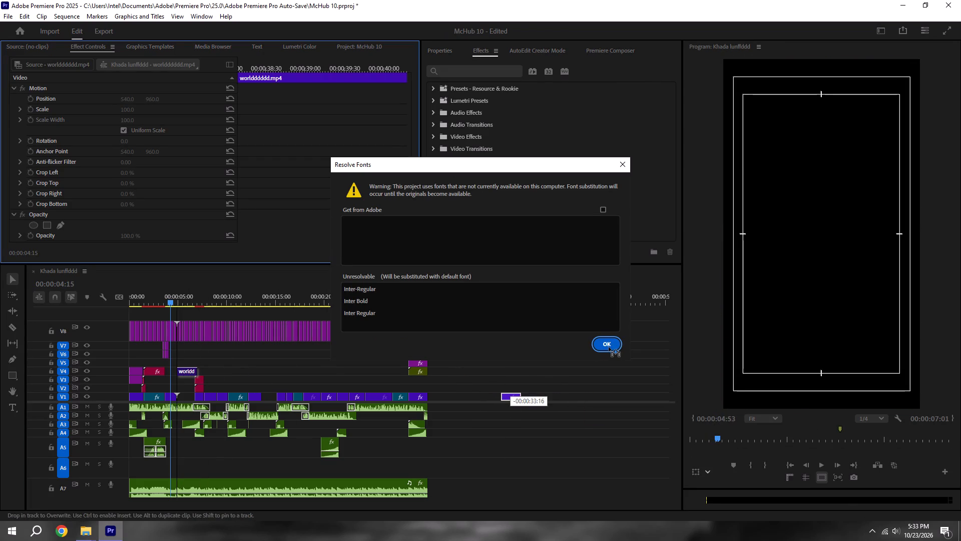
{"action": "key", "text": "v"}
{"action": "left_click", "coordinate": [609, 344]}
{"action": "scroll", "coordinate": [448, 432], "scroll_direction": "down", "scroll_amount": 5}
{"action": "left_click", "coordinate": [283, 537]}
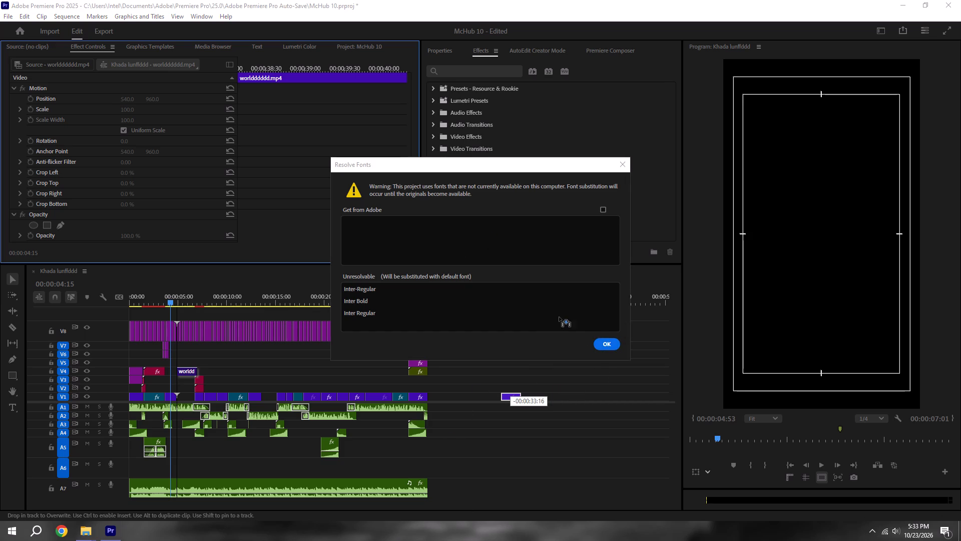
{"action": "left_click", "coordinate": [608, 342]}
{"action": "left_click_drag", "start_coordinate": [490, 161], "coordinate": [599, 171]}
{"action": "left_click", "coordinate": [616, 168]}
{"action": "key", "text": "Escape"}
{"action": "double_click", "coordinate": [603, 346]}
{"action": "scroll", "coordinate": [204, 368], "scroll_direction": "up", "scroll_amount": 5, "text": "alt"}
{"action": "left_click", "coordinate": [109, 540]}
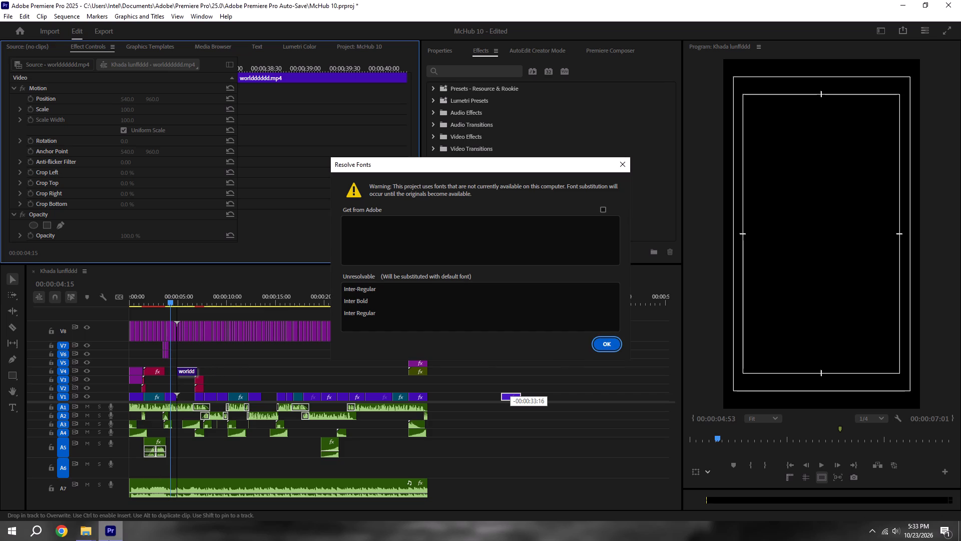
{"action": "double_click", "coordinate": [109, 540]}
{"action": "left_click", "coordinate": [608, 349]}
{"action": "key", "text": "Return"}
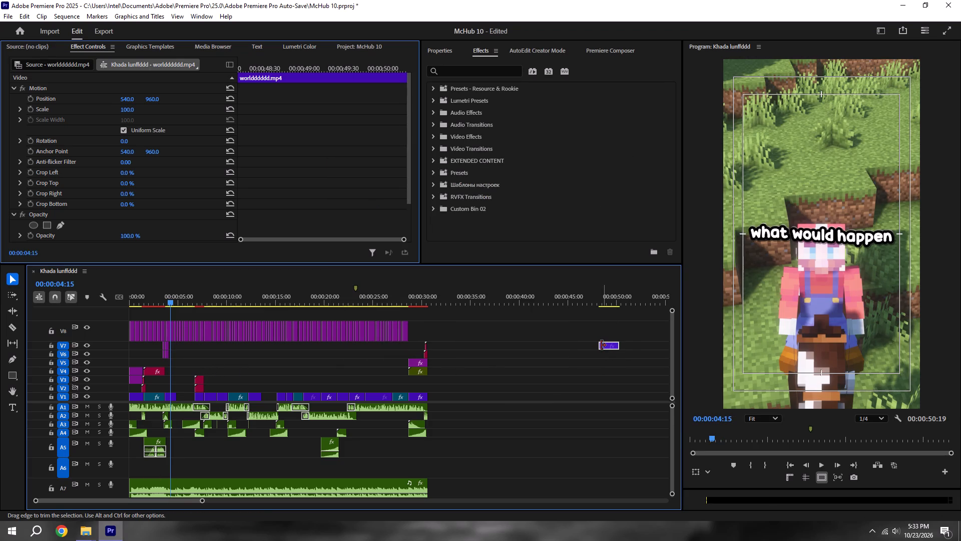
Move the worldddddd.mp4 clip to track V5, starting where ghoda lodaaa.mp4 ends on V1, save the project and preview it.
{"action": "left_click_drag", "start_coordinate": [605, 345], "coordinate": [203, 359]}
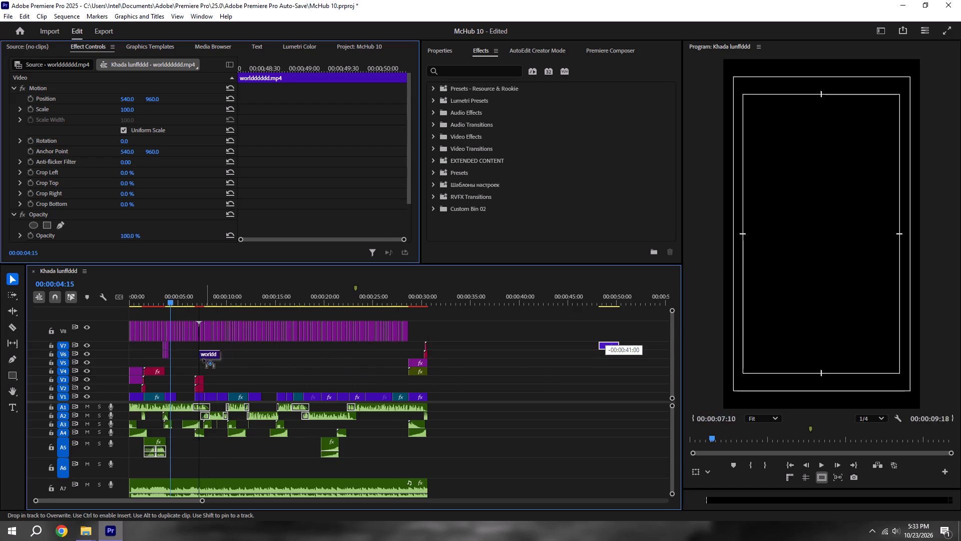
{"action": "left_click_drag", "start_coordinate": [203, 359], "coordinate": [183, 365]}
{"action": "scroll", "coordinate": [181, 365], "scroll_direction": "up", "scroll_amount": 15, "text": "alt"}
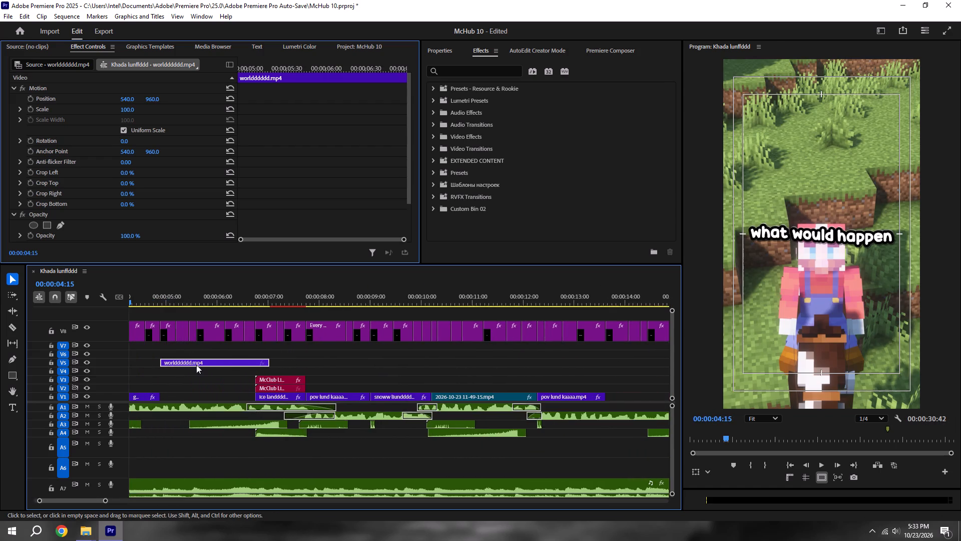
{"action": "key", "text": "ctrl+s"}
{"action": "scroll", "coordinate": [182, 365], "scroll_direction": "up", "scroll_amount": 7}
{"action": "key", "text": "space"}
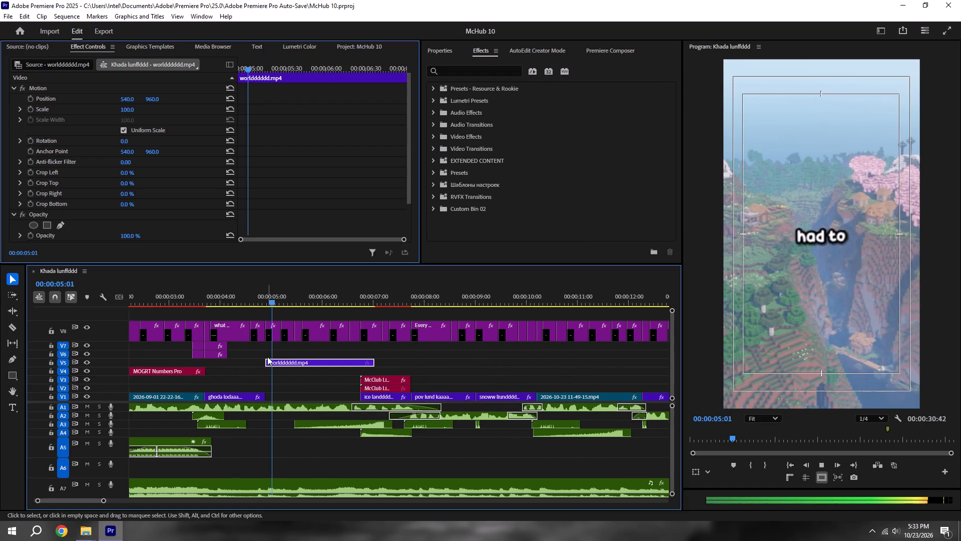
{"action": "key", "text": "space"}
{"action": "scroll", "coordinate": [278, 392], "scroll_direction": "up", "scroll_amount": 4, "text": "alt"}
{"action": "key", "text": "ctrl+s"}
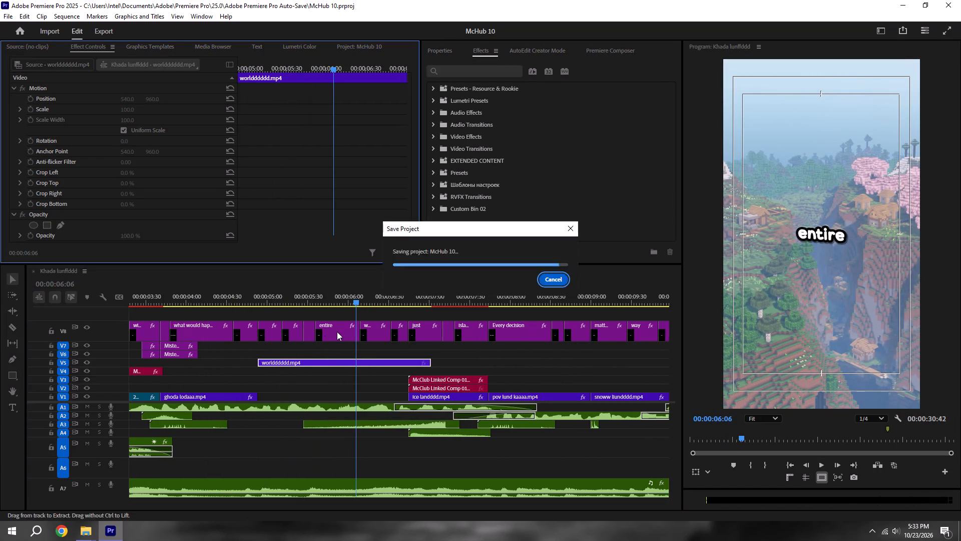
Shift the worldddddd.mp4 clip along track V5 so that it starts at 00:00:05:27.
{"action": "scroll", "coordinate": [309, 347], "scroll_direction": "up", "scroll_amount": 5, "text": "alt"}
{"action": "left_click_drag", "start_coordinate": [280, 288], "coordinate": [267, 287], "text": "shift"}
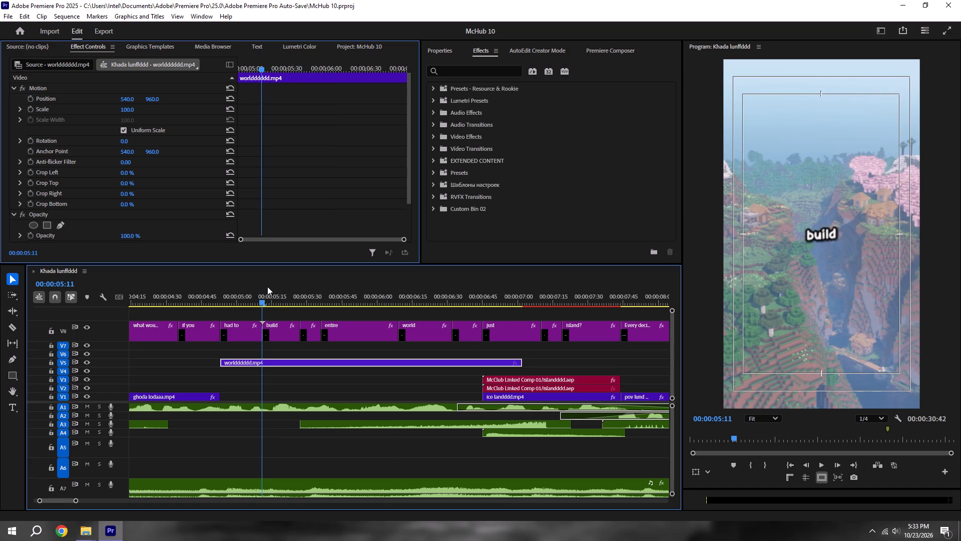
{"action": "left_click_drag", "start_coordinate": [267, 287], "coordinate": [300, 291], "text": "shift"}
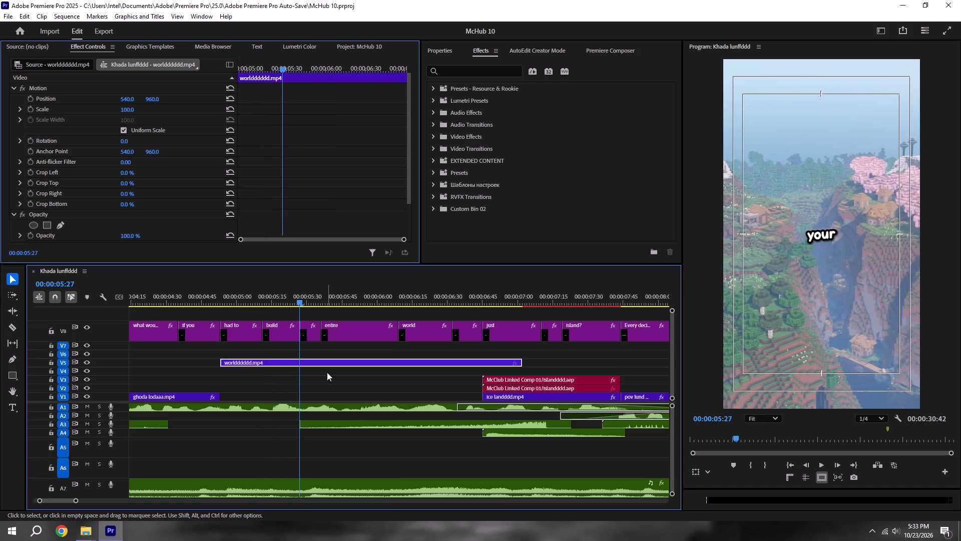
{"action": "left_click_drag", "start_coordinate": [329, 361], "coordinate": [407, 361]}
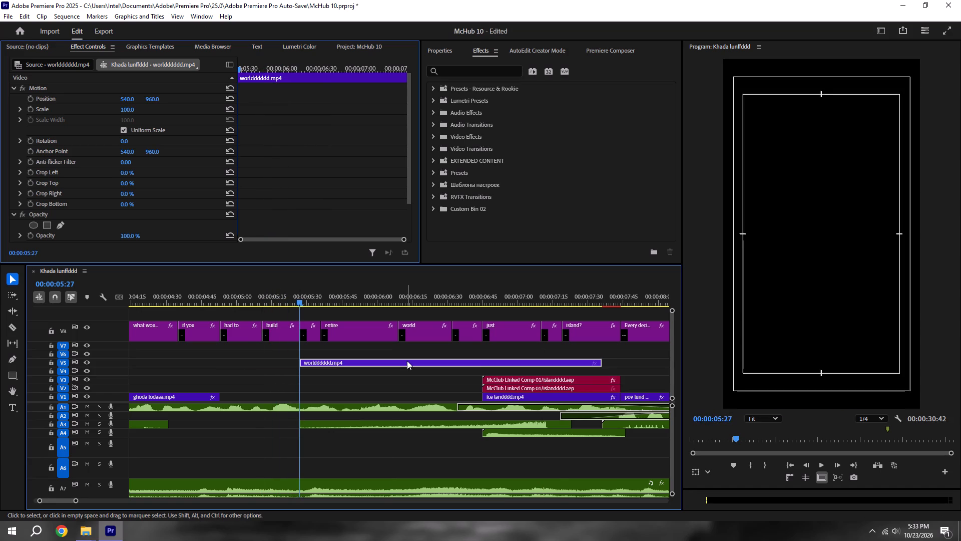
Preview the worldddddd.mp4 clip, split it where the McClub Linked Comp clips begin, and delete the part after the cut.
{"action": "key", "text": "space"}
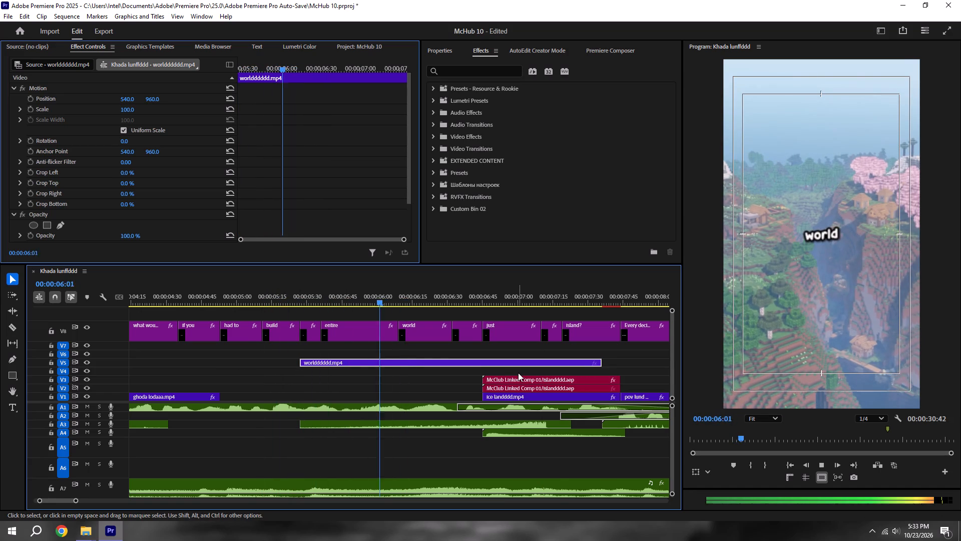
{"action": "key", "text": "space"}
{"action": "key", "text": "c"}
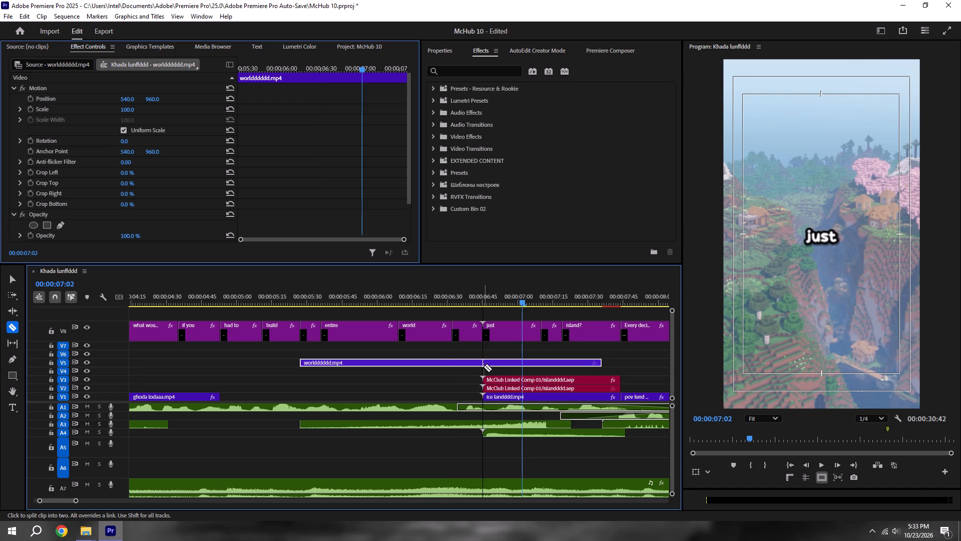
{"action": "left_click", "coordinate": [484, 367]}
{"action": "key", "text": "v"}
{"action": "left_click", "coordinate": [522, 365]}
{"action": "key", "text": "BackSpace"}
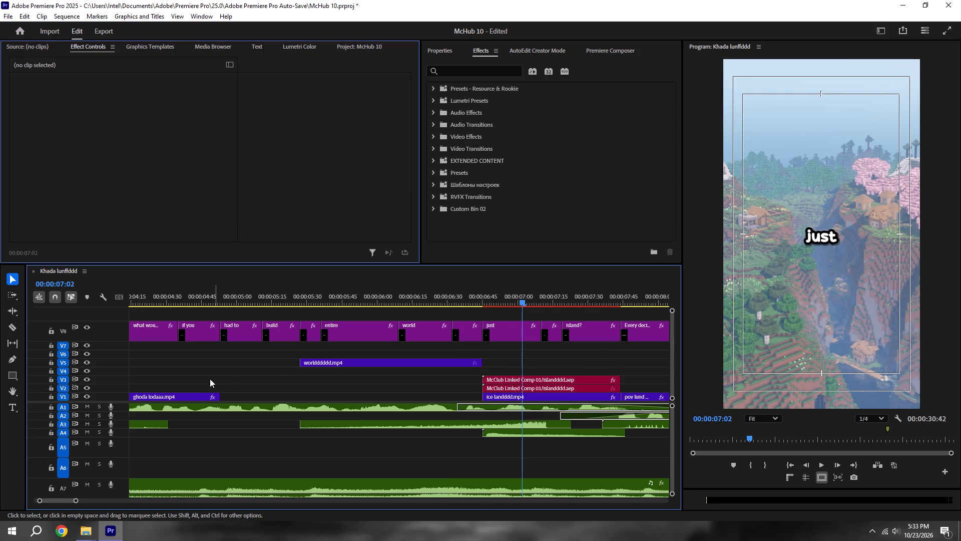
Extend the end of ghoda lodaaa.mp4 on V1 to the start of worldddddd.mp4 and save the project.
{"action": "left_click_drag", "start_coordinate": [220, 394], "coordinate": [298, 395]}
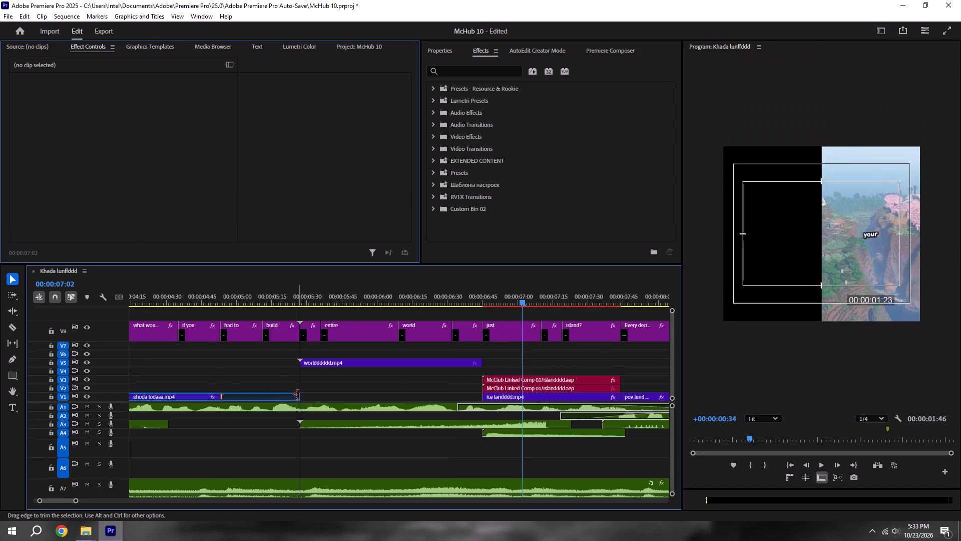
{"action": "key", "text": "ctrl+s"}
Play the sequence from 00:00:03:50 to check the passage from ghoda lodaaa.mp4 into worldddddd.mp4.
{"action": "scroll", "coordinate": [273, 395], "scroll_direction": "down", "scroll_amount": 5, "text": "alt"}
{"action": "left_click", "coordinate": [153, 293], "text": "shift"}
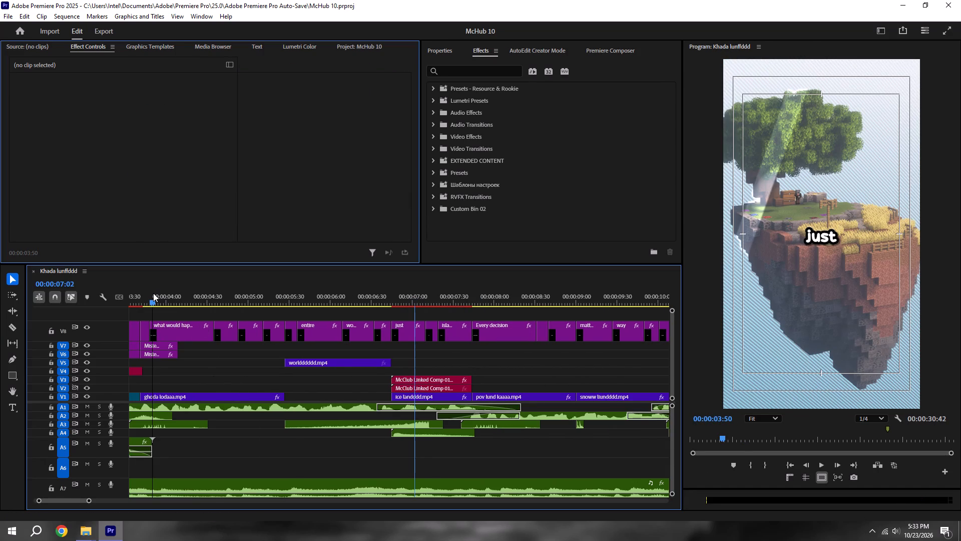
{"action": "key", "text": "space"}
{"action": "scroll", "coordinate": [153, 293], "scroll_direction": "down", "scroll_amount": 5, "text": "alt"}
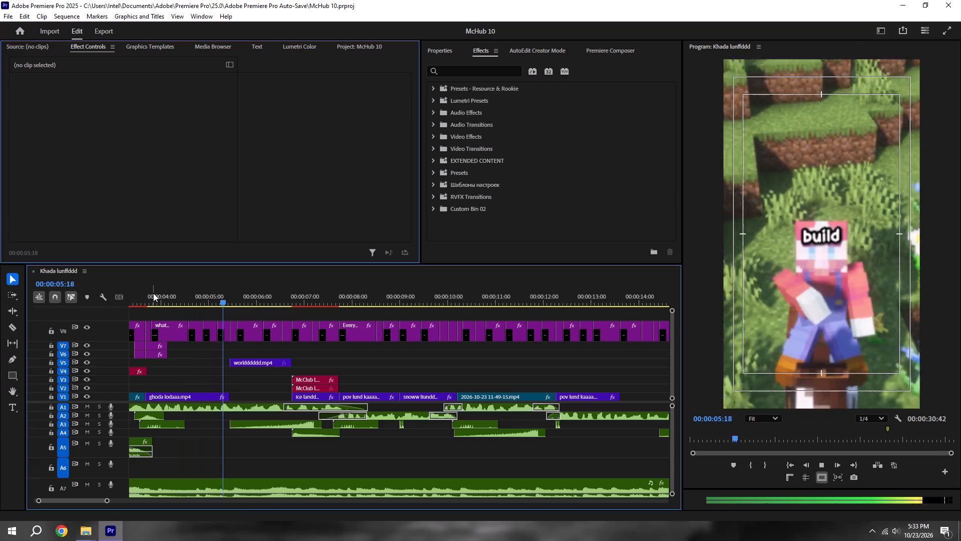
{"action": "key", "text": "space"}
{"action": "key", "text": "ctrl+s"}
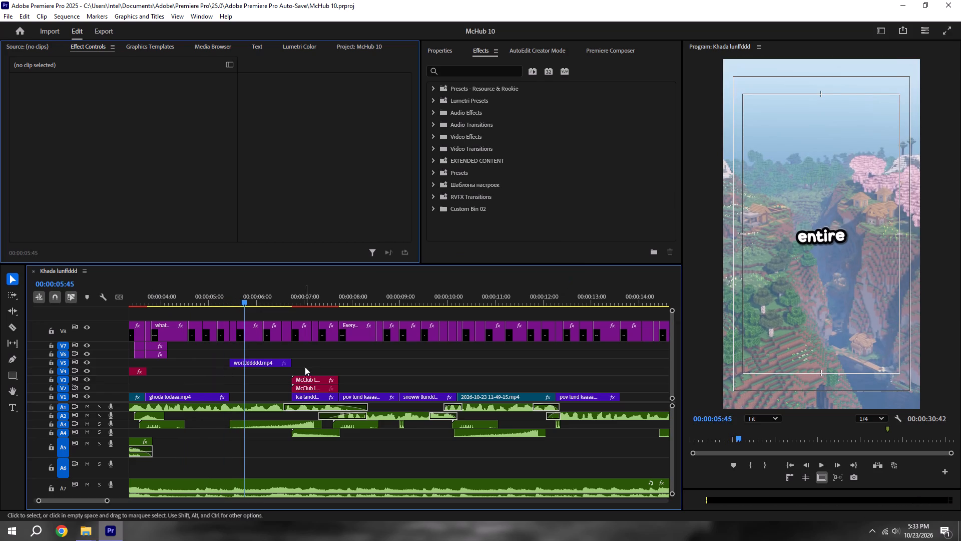
{"action": "key", "text": "space"}
{"action": "key", "text": "space"}
Move worldddddd.mp4 down from V5 to V1, into the gap between ghoda lodaaa.mp4 and ice landddd.mp4, and save the project.
{"action": "left_click_drag", "start_coordinate": [266, 362], "coordinate": [266, 396]}
{"action": "key", "text": "ctrl+s"}
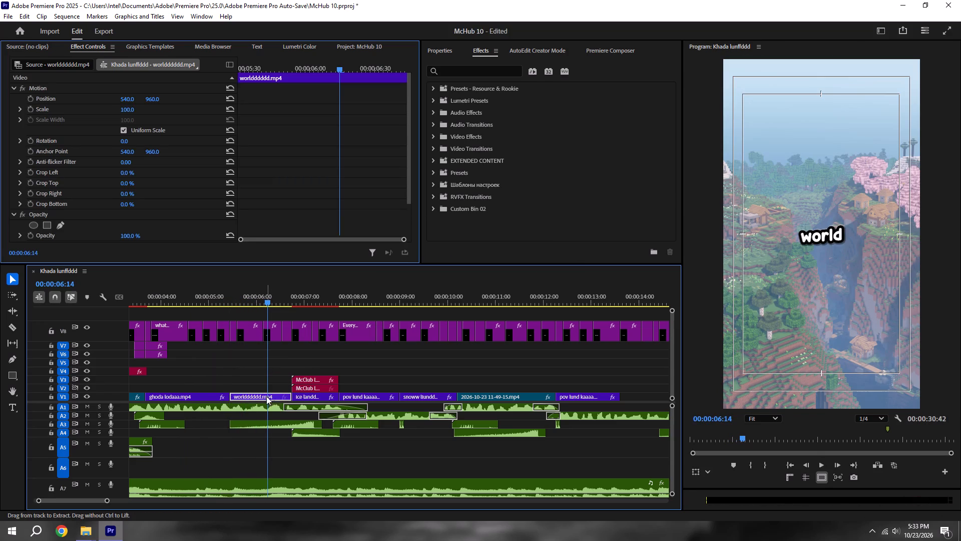
{"action": "scroll", "coordinate": [266, 396], "scroll_direction": "down", "scroll_amount": 6, "text": "alt"}
{"action": "key", "text": "ctrl+s"}
Play the sequence from 00:00:13:37 to examine the empty gap on V1 against its captions and narration.
{"action": "scroll", "coordinate": [335, 392], "scroll_direction": "down", "scroll_amount": 4}
{"action": "left_click", "coordinate": [394, 296], "text": "shift"}
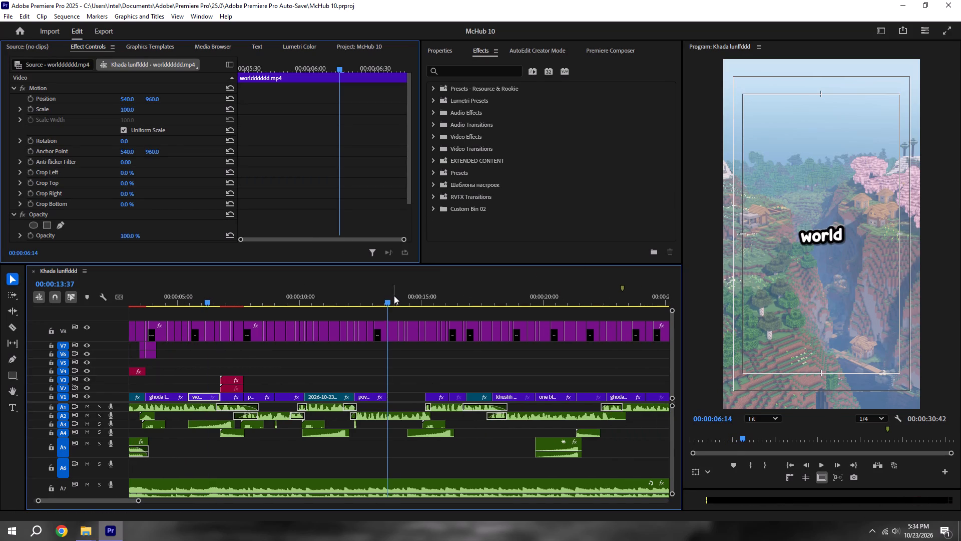
{"action": "left_click", "coordinate": [392, 296]}
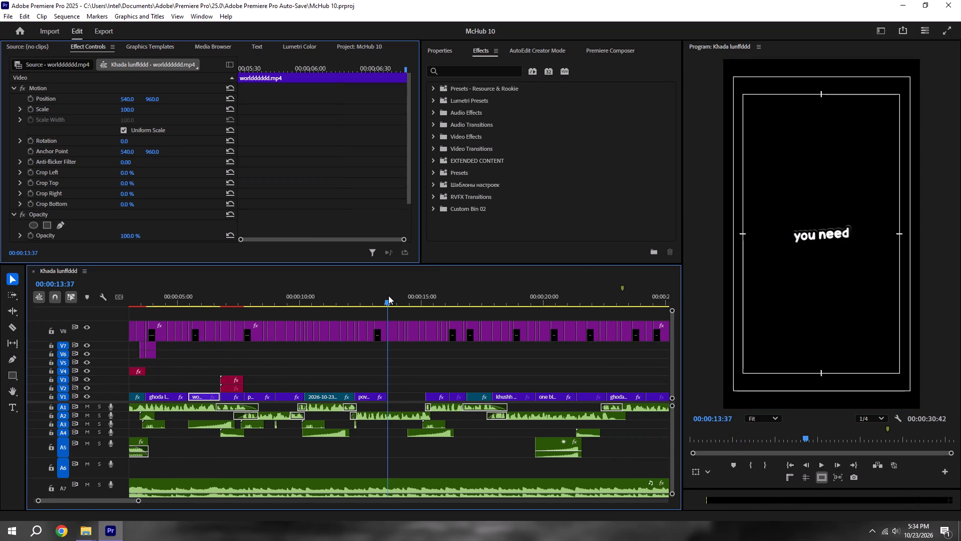
{"action": "key", "text": "space"}
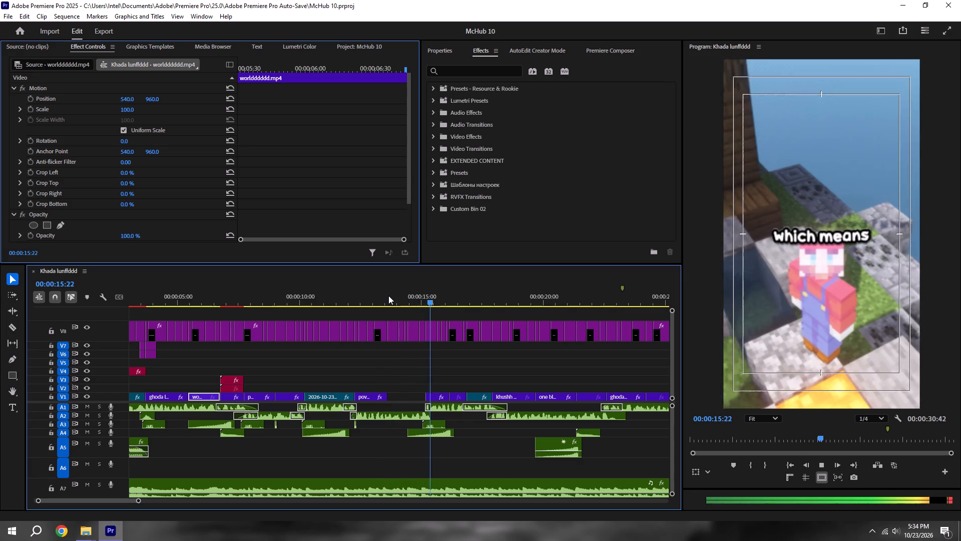
{"action": "key", "text": "ctrl+s"}
{"action": "left_click", "coordinate": [385, 298], "text": "shift"}
{"action": "key", "text": "ctrl+s"}
{"action": "scroll", "coordinate": [377, 429], "scroll_direction": "down", "scroll_amount": 4, "text": "alt"}
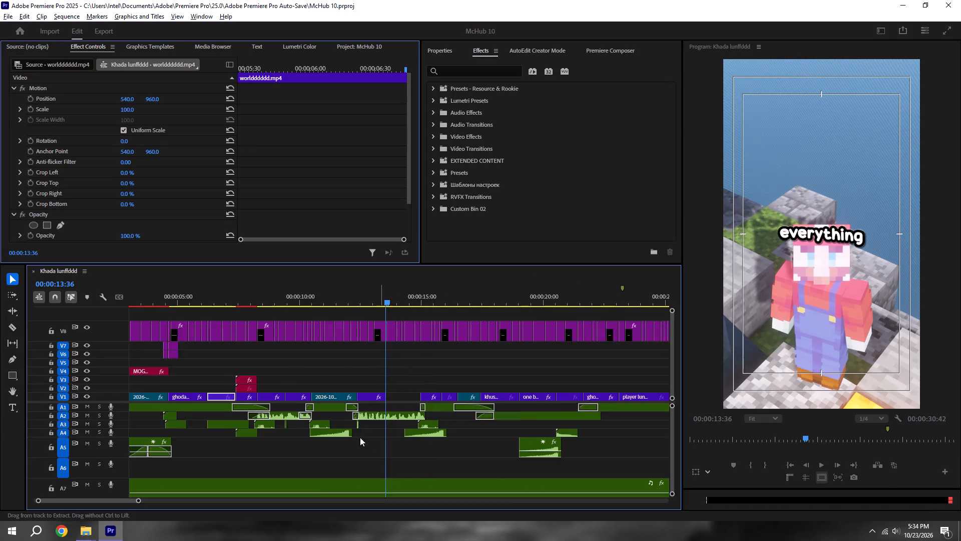
{"action": "scroll", "coordinate": [360, 437], "scroll_direction": "down", "scroll_amount": 2, "text": "alt"}
Place islanddd ka khel.mp4 from the paid one folder on track V1 at about 34 seconds, past the last clip.
{"action": "left_click", "coordinate": [92, 540]}
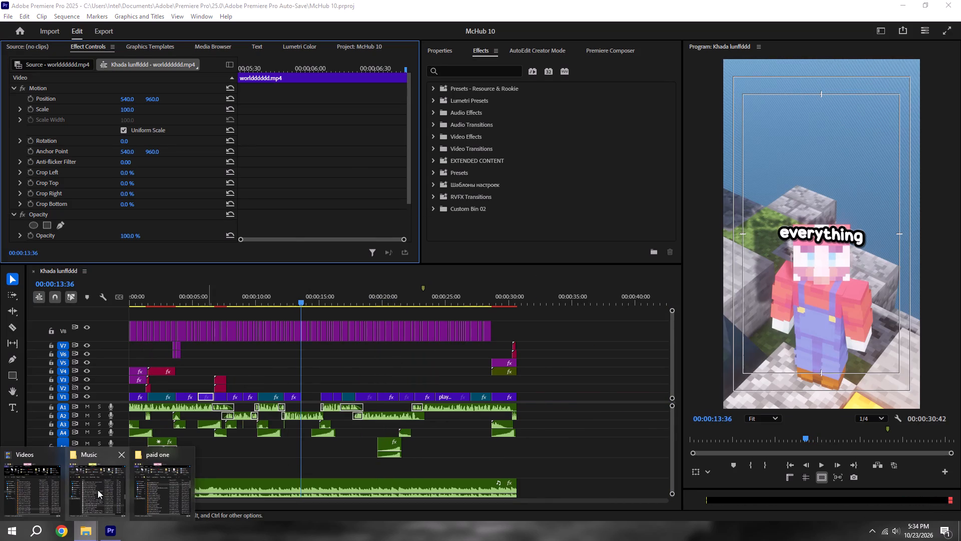
{"action": "left_click", "coordinate": [168, 482]}
{"action": "left_click_drag", "start_coordinate": [403, 179], "coordinate": [266, 328]}
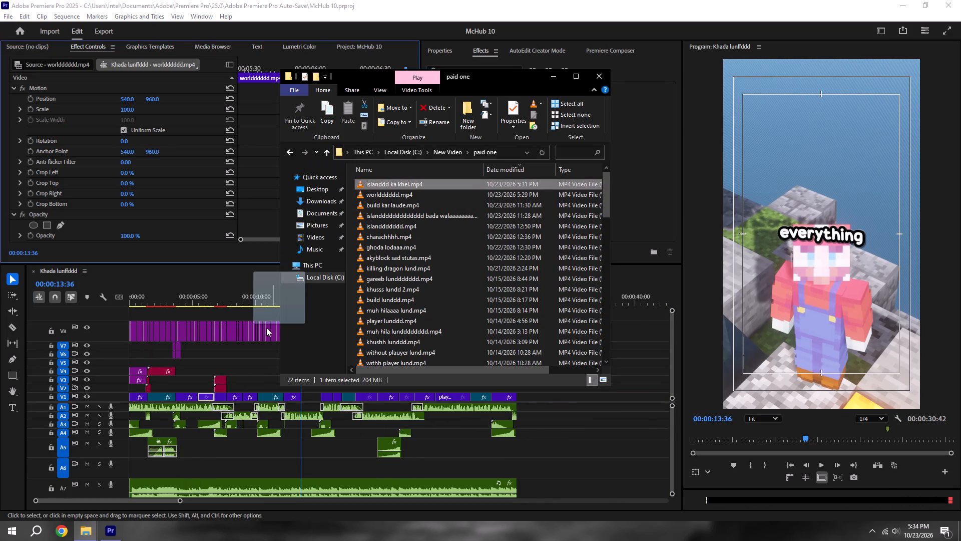
{"action": "left_click_drag", "start_coordinate": [266, 328], "coordinate": [563, 393]}
{"action": "left_click", "coordinate": [562, 399]}
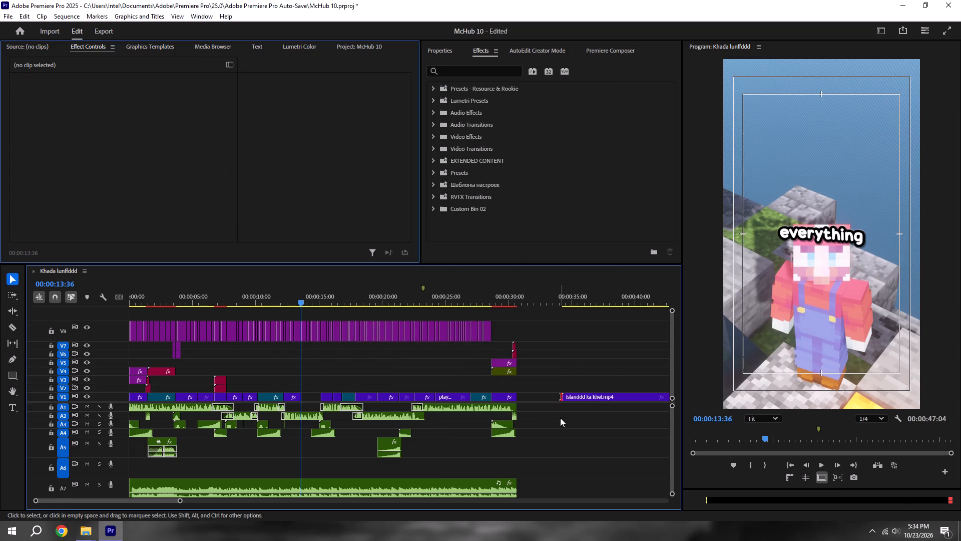
Trim both ends of the islanddd ka khel.mp4 clip so it lasts about 6.5 seconds, and save the project.
{"action": "scroll", "coordinate": [560, 418], "scroll_direction": "down", "scroll_amount": 5, "text": "alt"}
{"action": "left_click_drag", "start_coordinate": [471, 397], "coordinate": [442, 398]}
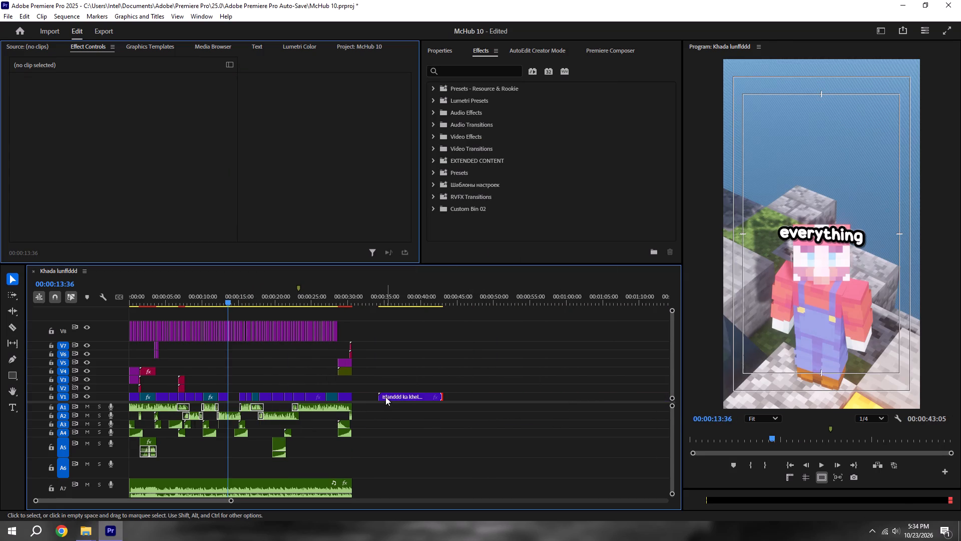
{"action": "left_click_drag", "start_coordinate": [383, 396], "coordinate": [399, 399]}
{"action": "key", "text": "ctrl+s"}
Move islanddd ka khel.mp4 to track V3, starting at the "single" caption at about 00:00:14:25, and save the project along the way.
{"action": "left_click_drag", "start_coordinate": [414, 396], "coordinate": [233, 379]}
{"action": "scroll", "coordinate": [233, 379], "scroll_direction": "up", "scroll_amount": 11, "text": "alt"}
{"action": "scroll", "coordinate": [229, 379], "scroll_direction": "up", "scroll_amount": 6}
{"action": "left_click_drag", "start_coordinate": [285, 379], "coordinate": [346, 379]}
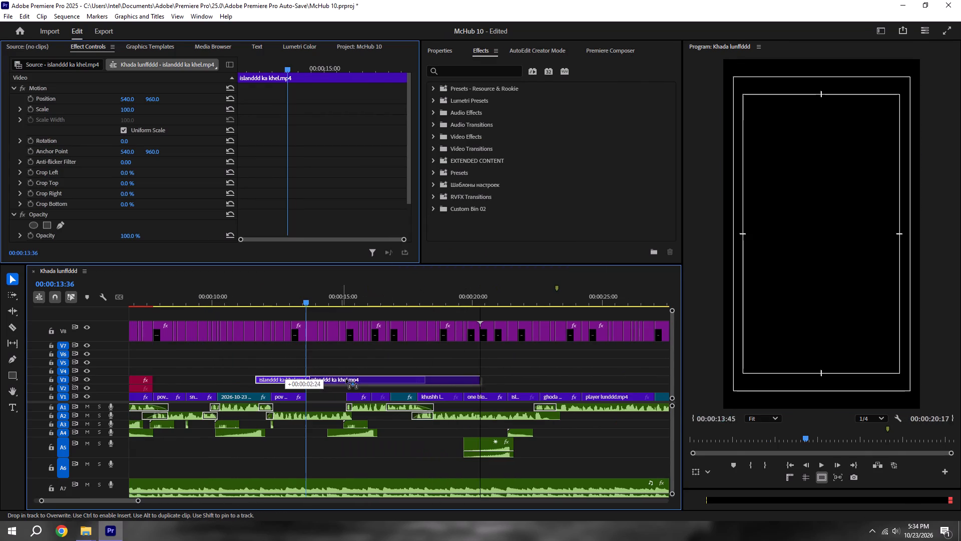
{"action": "left_click_drag", "start_coordinate": [346, 379], "coordinate": [352, 379]}
{"action": "scroll", "coordinate": [331, 379], "scroll_direction": "up", "scroll_amount": 11, "text": "alt"}
{"action": "key", "text": "ctrl+s"}
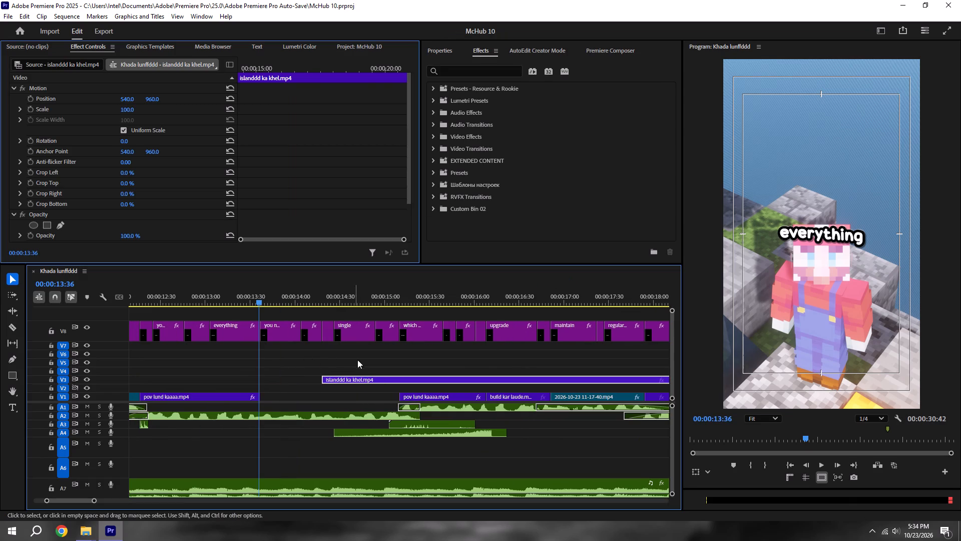
{"action": "left_click_drag", "start_coordinate": [351, 380], "coordinate": [359, 380]}
Preview the islanddd ka khel.mp4 clip, split it at the start of the "which means" caption, and delete the part after the cut.
{"action": "left_click", "coordinate": [370, 357]}
{"action": "key", "text": "space"}
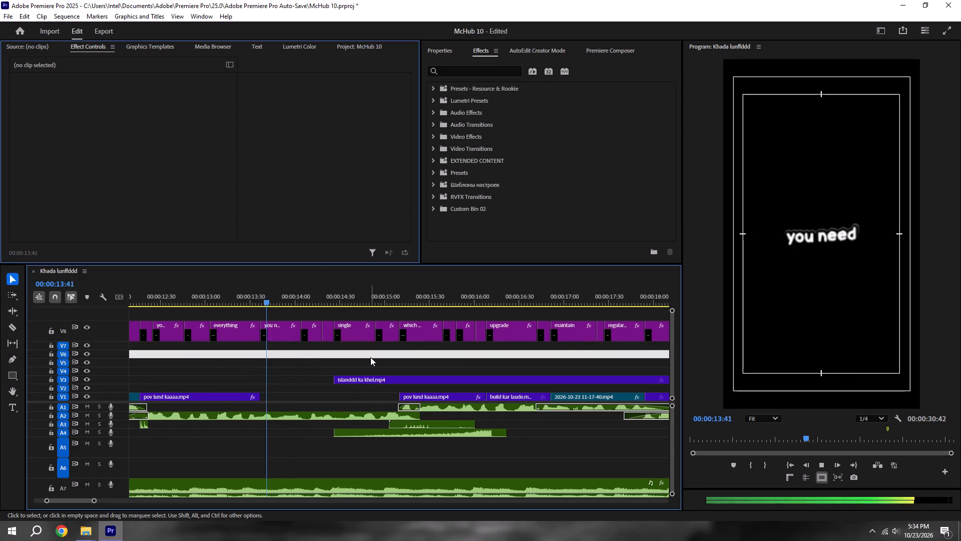
{"action": "key", "text": "space"}
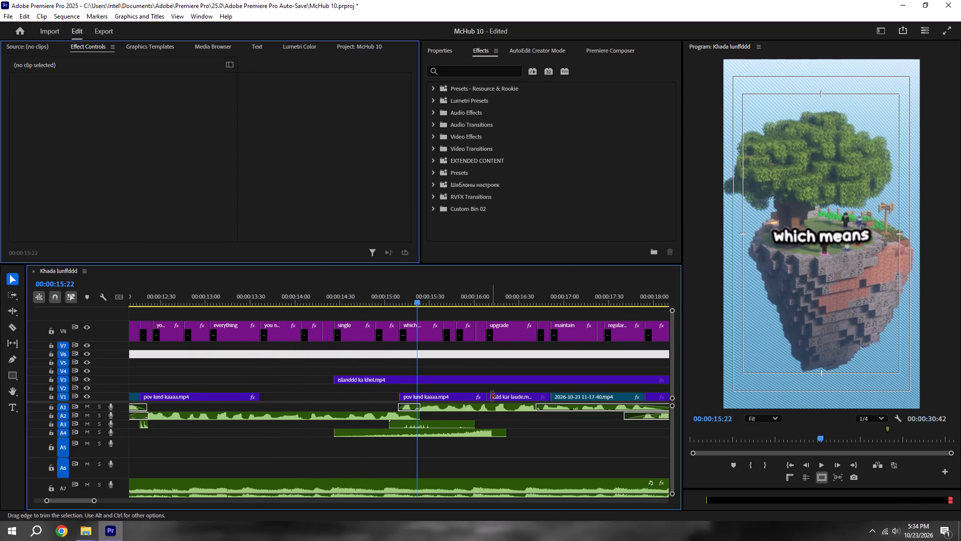
{"action": "key", "text": "c"}
{"action": "scroll", "coordinate": [415, 379], "scroll_direction": "up", "scroll_amount": 4, "text": "alt"}
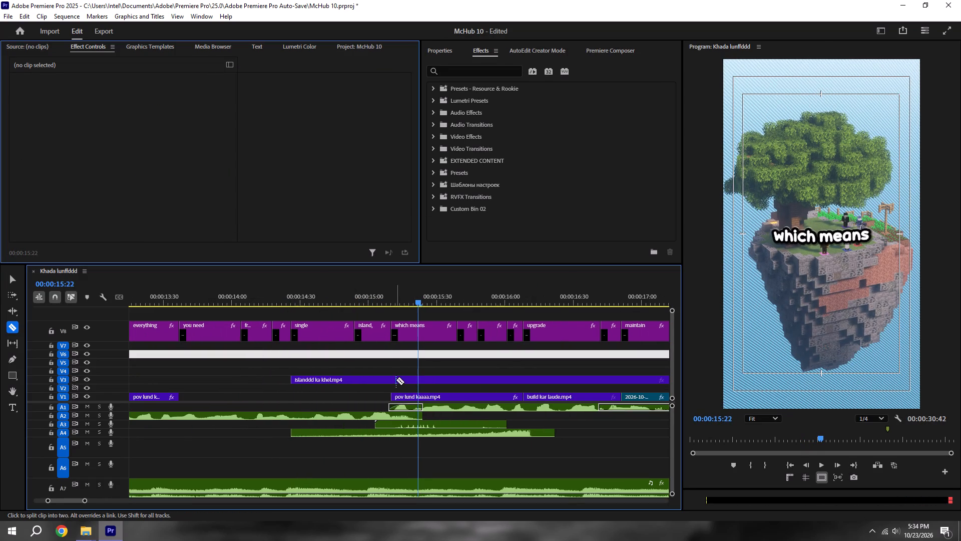
{"action": "left_click", "coordinate": [393, 380]}
{"action": "key", "text": "v"}
{"action": "left_click", "coordinate": [436, 377]}
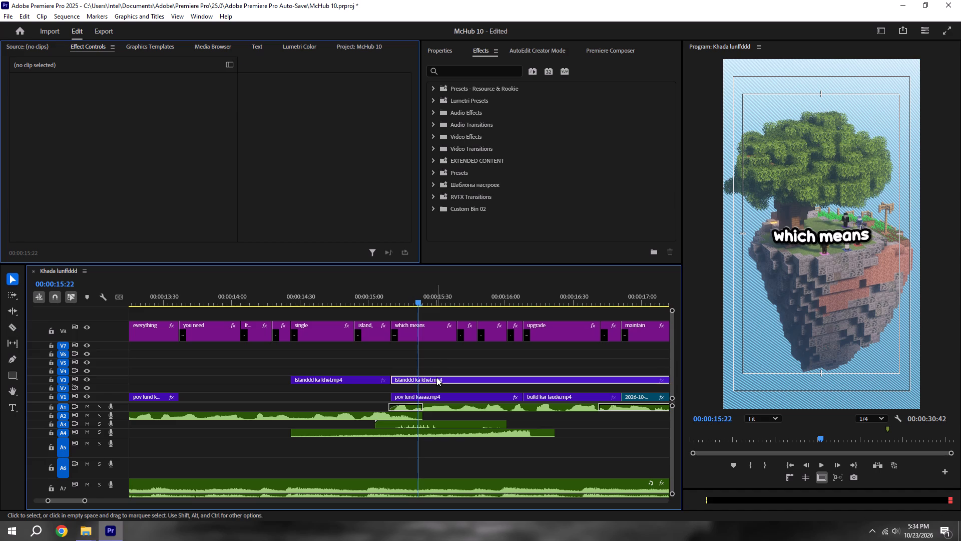
{"action": "key", "text": "BackSpace"}
Move the shortened islanddd ka khel.mp4 down to V1, directly before the pov lund kaaaa.mp4 clip, and save the project.
{"action": "left_click_drag", "start_coordinate": [358, 381], "coordinate": [354, 394]}
{"action": "key", "text": "ctrl+s"}
{"action": "scroll", "coordinate": [329, 395], "scroll_direction": "down", "scroll_amount": 5, "text": "alt"}
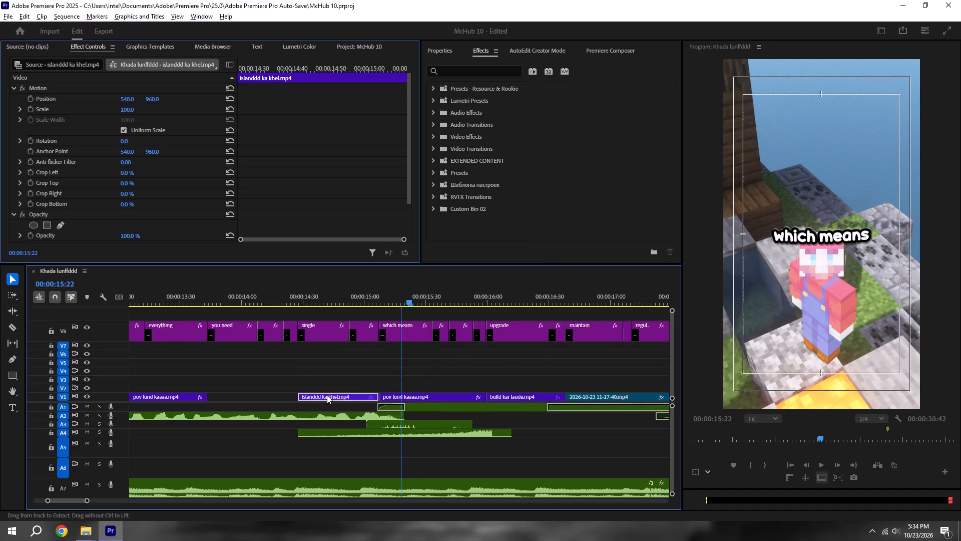
{"action": "scroll", "coordinate": [242, 361], "scroll_direction": "down", "scroll_amount": 6, "text": "alt"}
{"action": "key", "text": "ctrl+s"}
Add islanddddddd.mp4 from the paid one folder to track V7, starting at about 00:00:05:48.
{"action": "left_click", "coordinate": [242, 302], "text": "shift"}
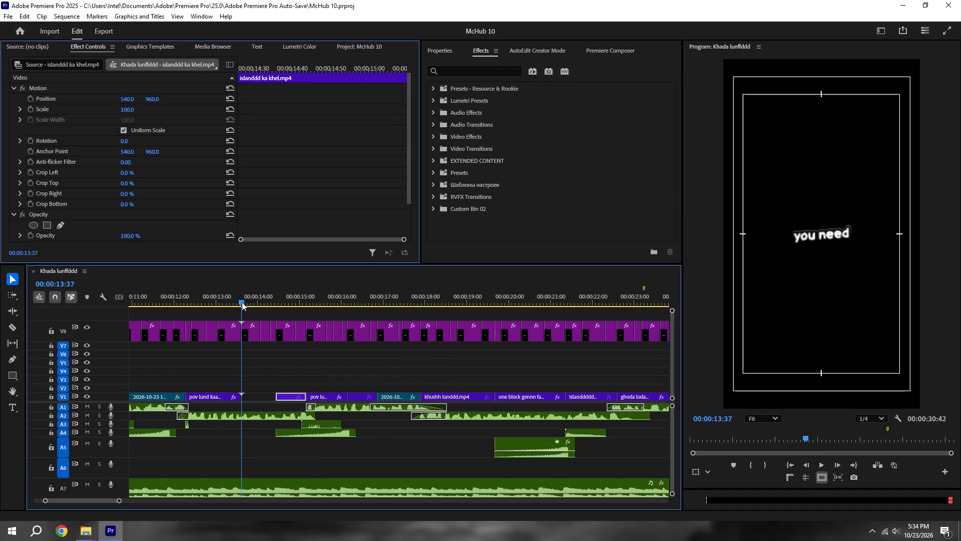
{"action": "scroll", "coordinate": [243, 340], "scroll_direction": "down", "scroll_amount": 6, "text": "alt"}
{"action": "left_click", "coordinate": [83, 536]}
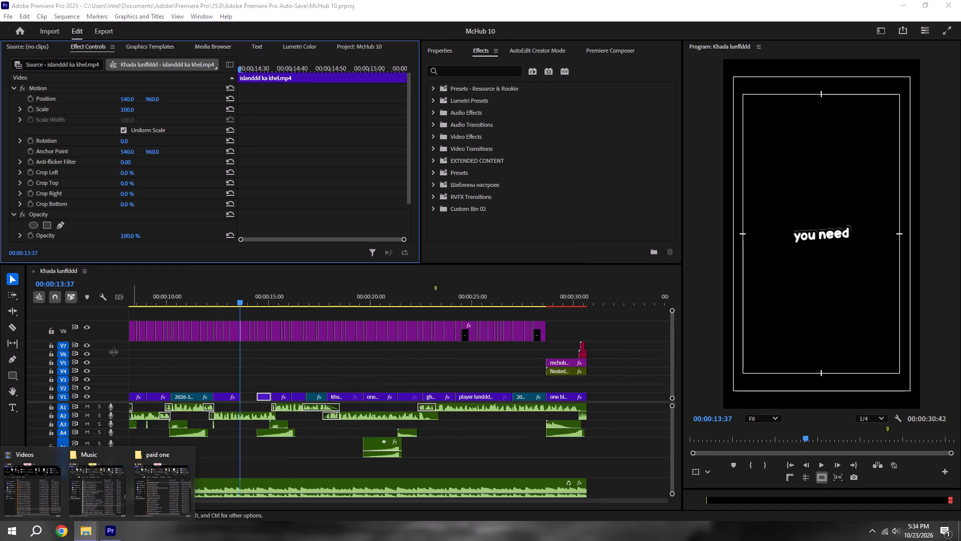
{"action": "left_click", "coordinate": [163, 488]}
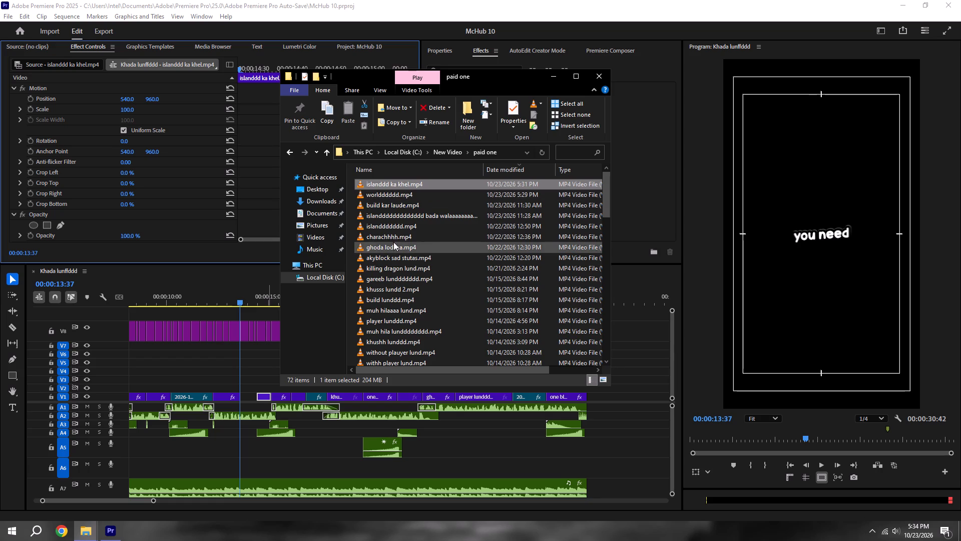
{"action": "left_click_drag", "start_coordinate": [396, 226], "coordinate": [197, 360]}
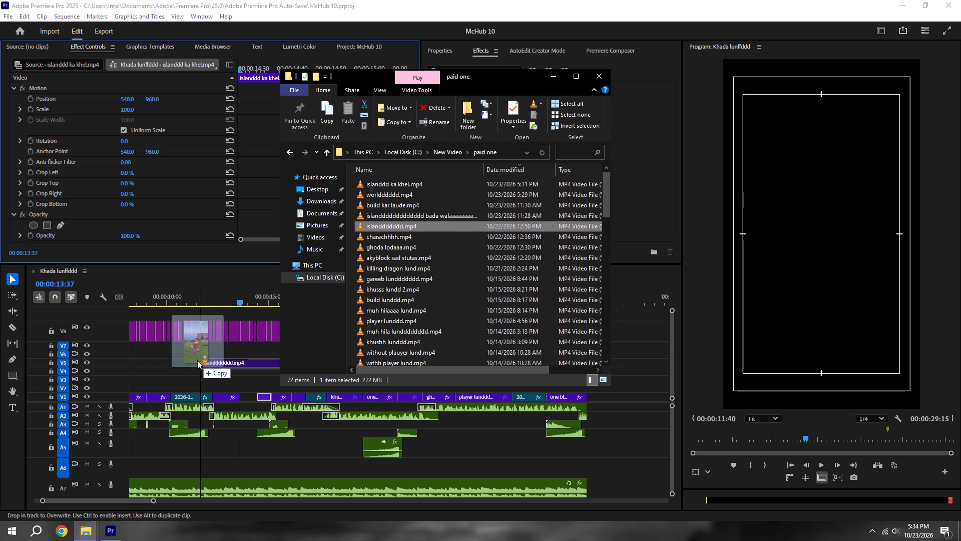
{"action": "left_click_drag", "start_coordinate": [197, 360], "coordinate": [157, 355]}
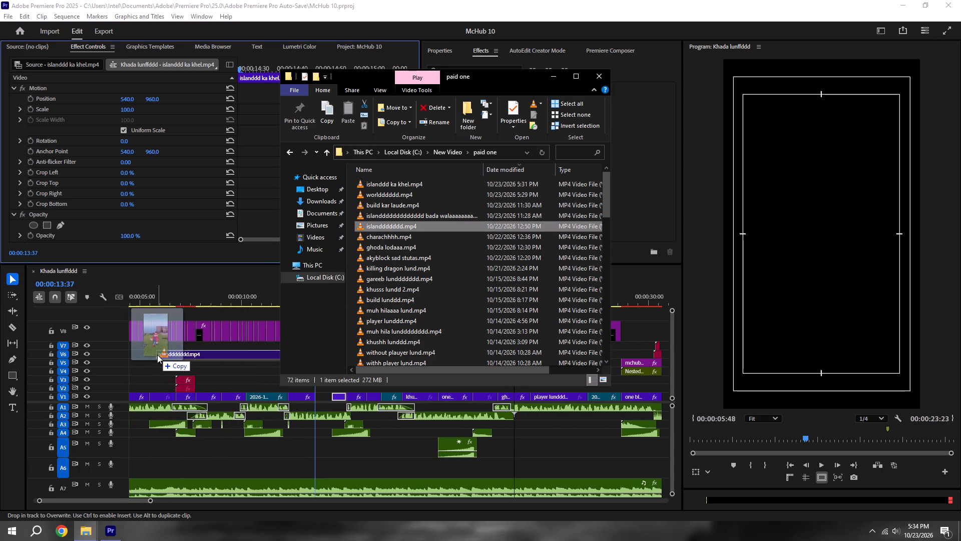
{"action": "left_click_drag", "start_coordinate": [157, 355], "coordinate": [157, 346]}
{"action": "left_click", "coordinate": [207, 374]}
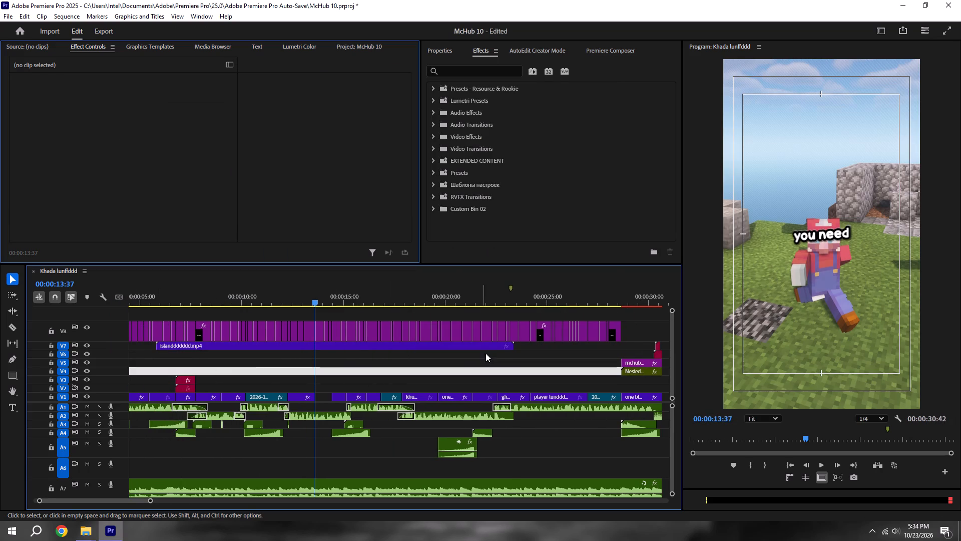
Trim both ends of the islanddddddd.mp4 clip on V7 so it lasts about 13 seconds, and save the project.
{"action": "left_click_drag", "start_coordinate": [514, 349], "coordinate": [460, 349]}
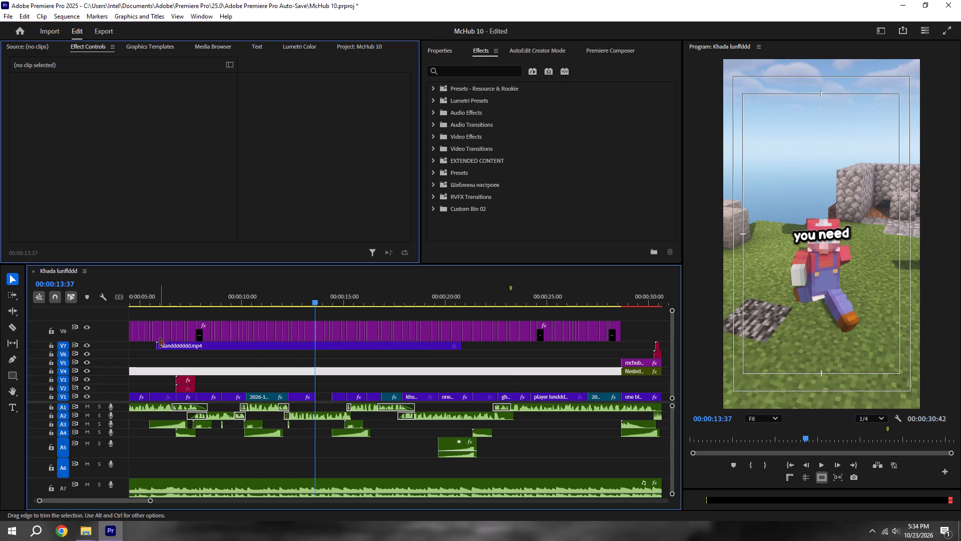
{"action": "left_click_drag", "start_coordinate": [160, 343], "coordinate": [200, 346]}
{"action": "key", "text": "ctrl+s"}
Move the trimmed islanddddddd.mp4 clip to track V3, starting at 00:00:13:37 where the V1 gap begins.
{"action": "left_click_drag", "start_coordinate": [324, 348], "coordinate": [448, 350]}
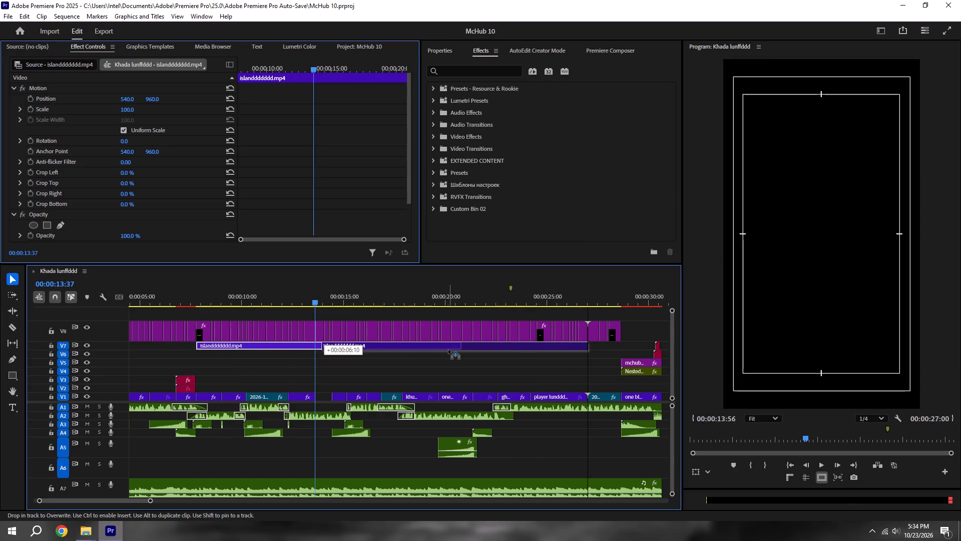
{"action": "left_click_drag", "start_coordinate": [448, 350], "coordinate": [441, 350]}
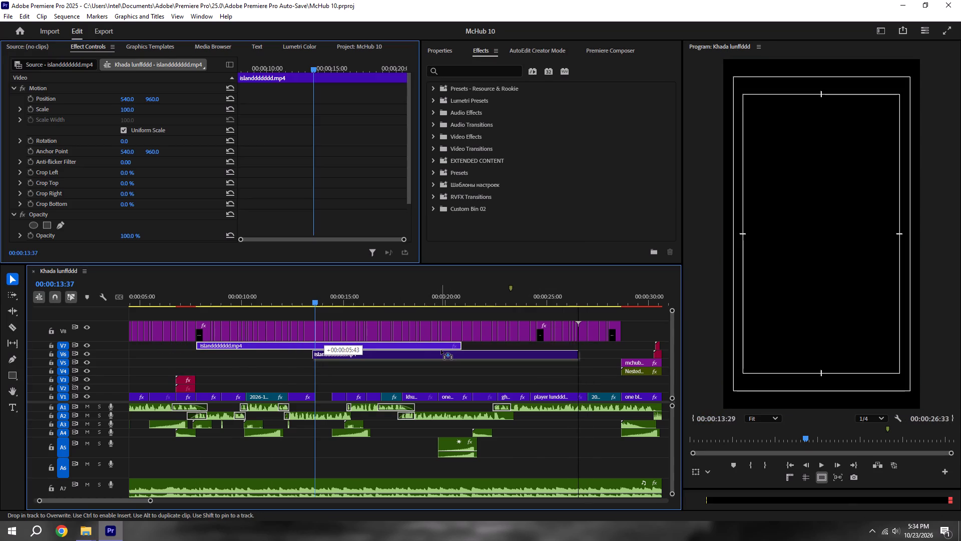
{"action": "left_click_drag", "start_coordinate": [441, 350], "coordinate": [443, 377]}
Preview the islanddddddd.mp4 clip, split it at the "single" caption at 00:00:14:26, and delete the part after the cut.
{"action": "key", "text": "space"}
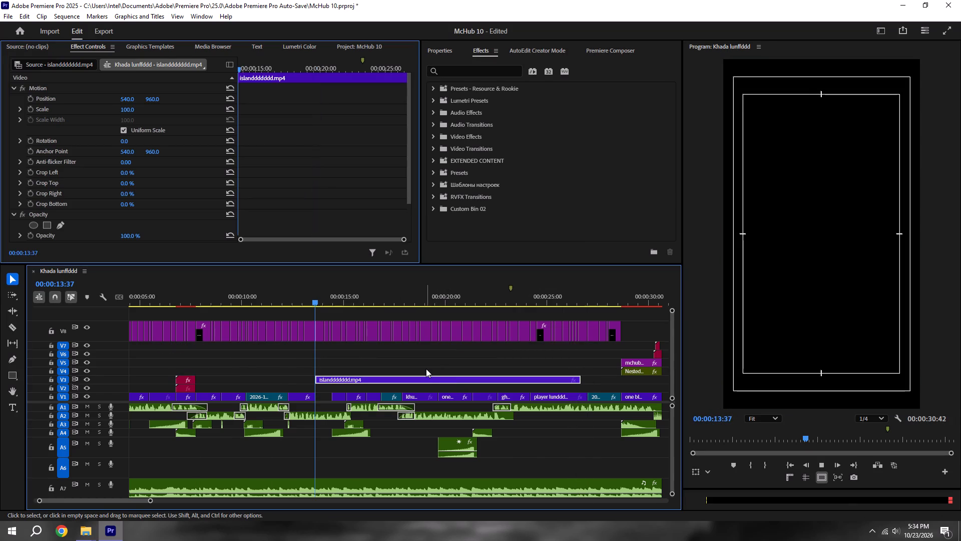
{"action": "key", "text": "c"}
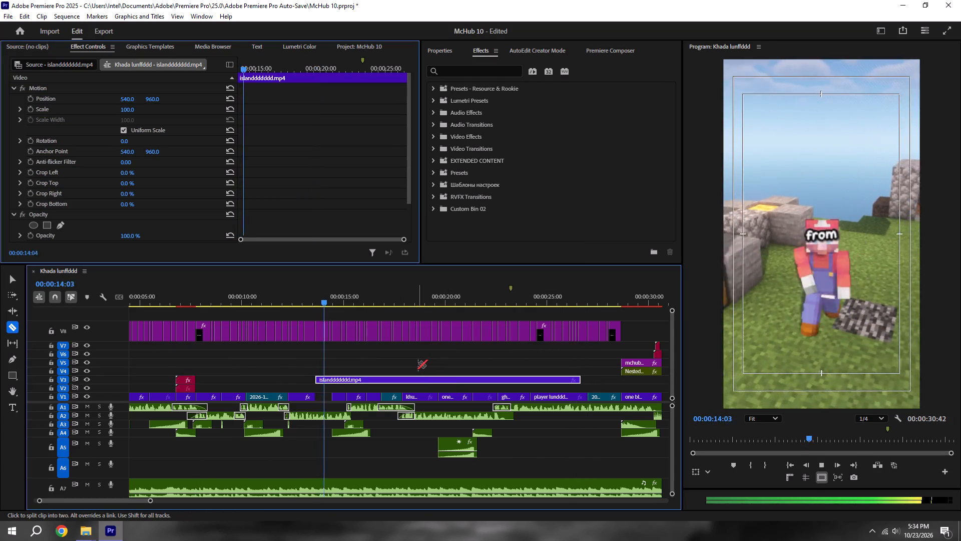
{"action": "key", "text": "space"}
{"action": "scroll", "coordinate": [350, 376], "scroll_direction": "up", "scroll_amount": 9, "text": "alt"}
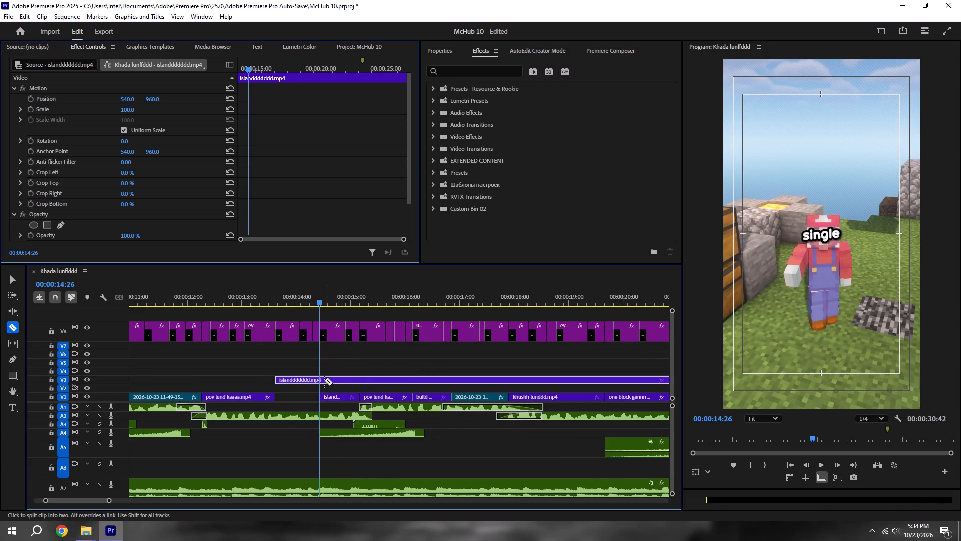
{"action": "left_click", "coordinate": [319, 381]}
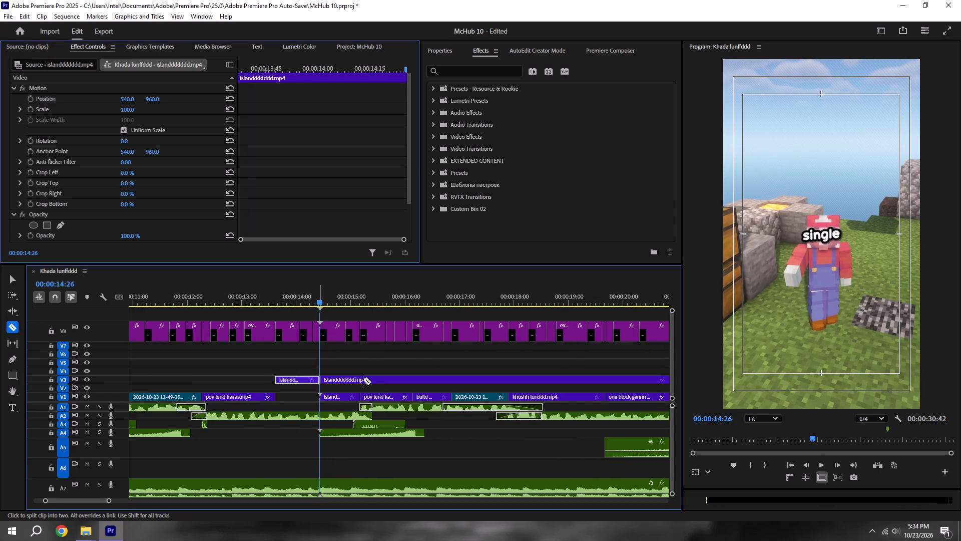
{"action": "key", "text": "v"}
{"action": "left_click", "coordinate": [377, 376]}
{"action": "key", "text": "BackSpace"}
Replace the V1 pov lund kaaaa.mp4 clip before the gap with the islanddddddd.mp4 piece, extended to 00:00:14:26, and save the project.
{"action": "left_click_drag", "start_coordinate": [301, 377], "coordinate": [229, 383]}
{"action": "left_click", "coordinate": [248, 396]}
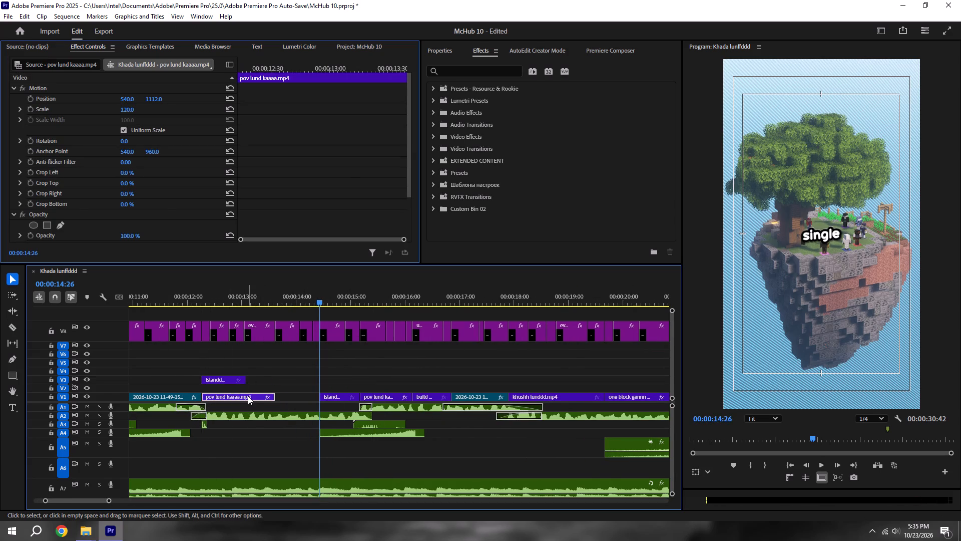
{"action": "key", "text": "BackSpace"}
{"action": "left_click_drag", "start_coordinate": [247, 379], "coordinate": [322, 378]}
{"action": "key", "text": "ctrl+s"}
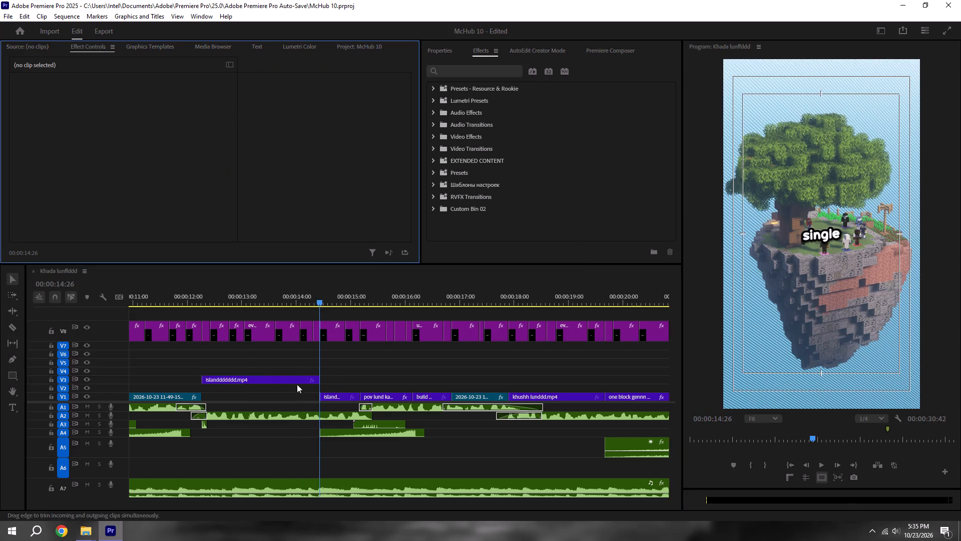
{"action": "left_click_drag", "start_coordinate": [262, 376], "coordinate": [262, 397]}
{"action": "key", "text": "ctrl+s"}
{"action": "scroll", "coordinate": [259, 396], "scroll_direction": "down", "scroll_amount": 6, "text": "alt"}
{"action": "key", "text": "ctrl+s"}
{"action": "scroll", "coordinate": [273, 393], "scroll_direction": "down", "scroll_amount": 7, "text": "alt"}
{"action": "key", "text": "ctrl+s"}
Play back the video's opening up to the "wide." caption and save the project.
{"action": "scroll", "coordinate": [449, 416], "scroll_direction": "down", "scroll_amount": 5, "text": "alt"}
{"action": "left_click", "coordinate": [786, 470]}
{"action": "scroll", "coordinate": [479, 397], "scroll_direction": "down", "scroll_amount": 5, "text": "alt"}
{"action": "double_click", "coordinate": [444, 389]}
{"action": "key", "text": "space"}
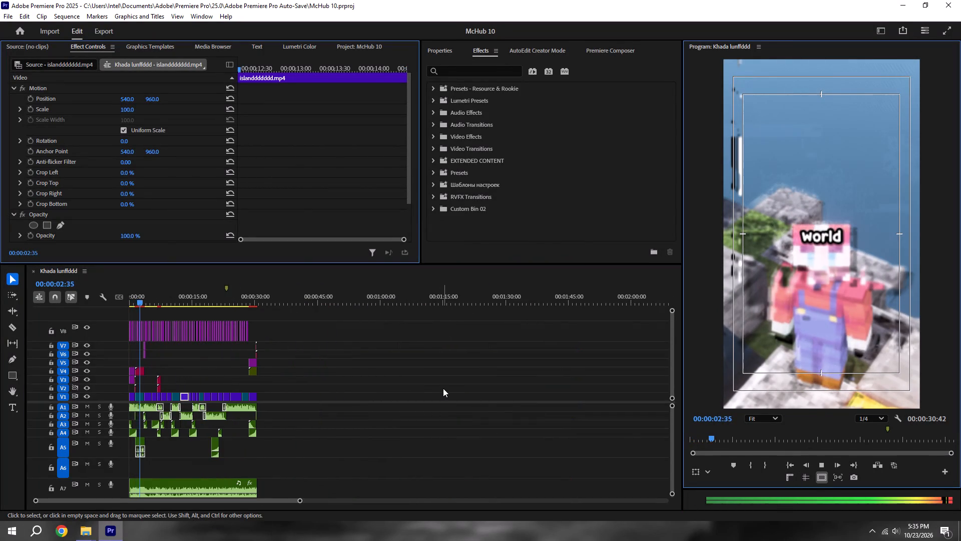
{"action": "key", "text": "space"}
{"action": "key", "text": "ctrl+s"}
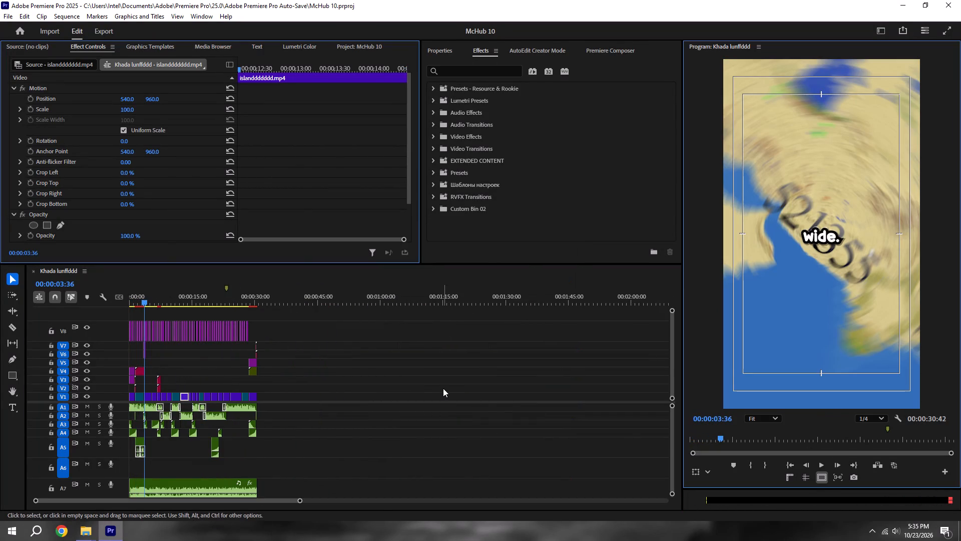
Replay the video from the start, and check the section from the "just" caption to the "island?" caption.
{"action": "scroll", "coordinate": [157, 378], "scroll_direction": "up", "scroll_amount": 20, "text": "alt"}
{"action": "scroll", "coordinate": [157, 378], "scroll_direction": "up", "scroll_amount": 12, "text": "alt"}
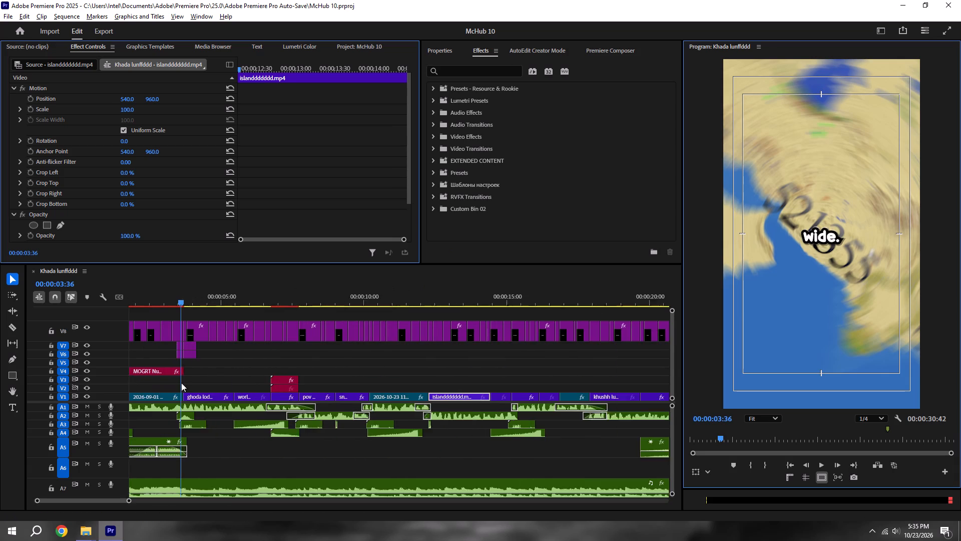
{"action": "scroll", "coordinate": [181, 383], "scroll_direction": "up", "scroll_amount": 9, "text": "alt"}
{"action": "key", "text": "ctrl+s"}
{"action": "scroll", "coordinate": [145, 374], "scroll_direction": "up", "scroll_amount": 5}
{"action": "left_click_drag", "start_coordinate": [192, 298], "coordinate": [90, 316]}
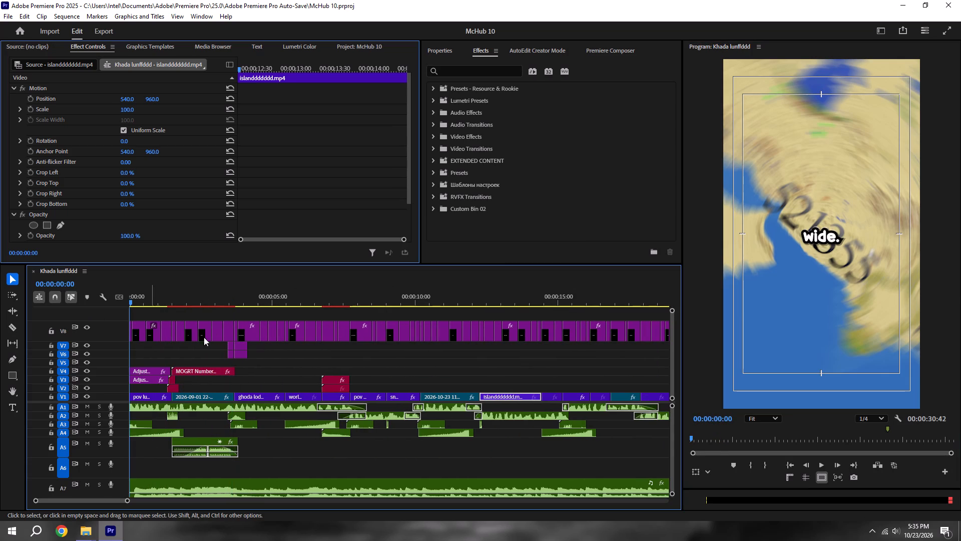
{"action": "key", "text": "space"}
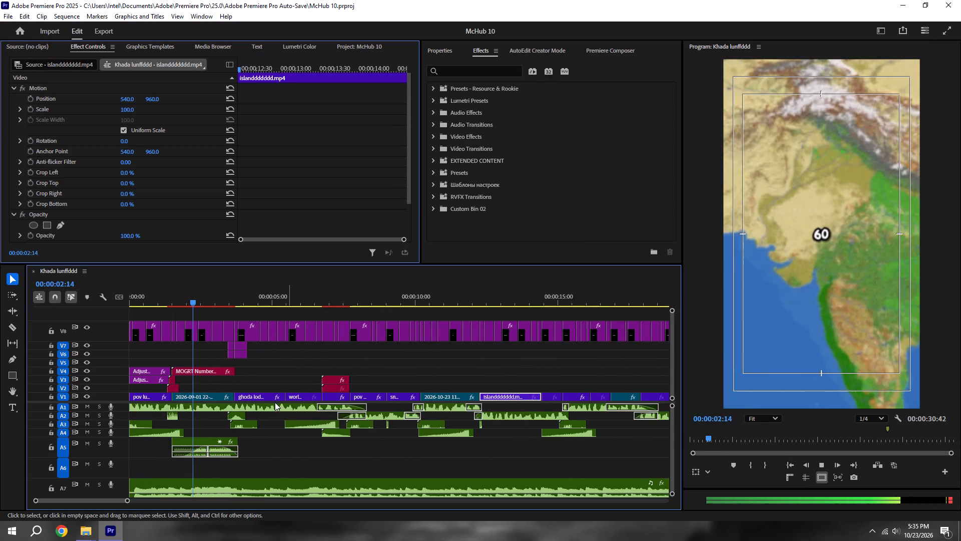
{"action": "key", "text": "space"}
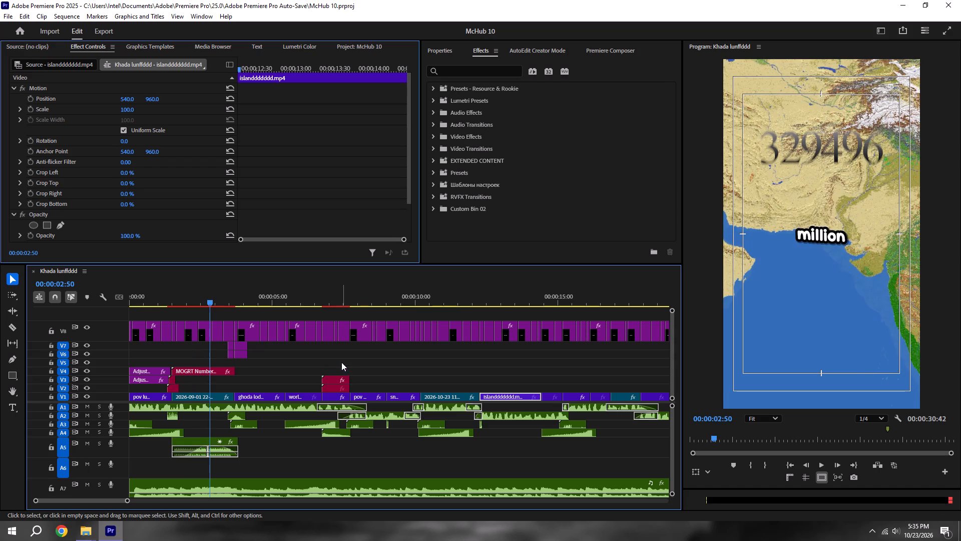
{"action": "left_click", "coordinate": [324, 298]}
{"action": "key", "text": "space"}
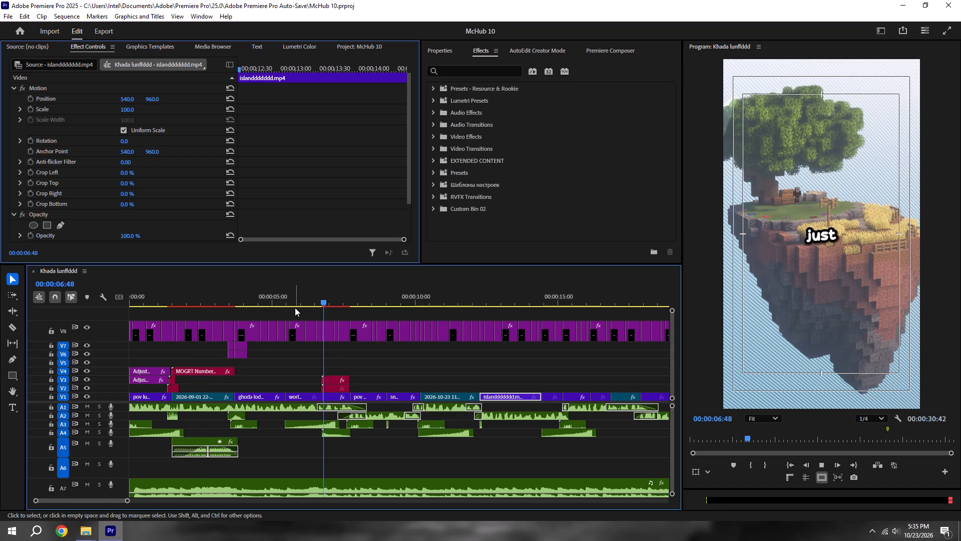
{"action": "key", "text": "space"}
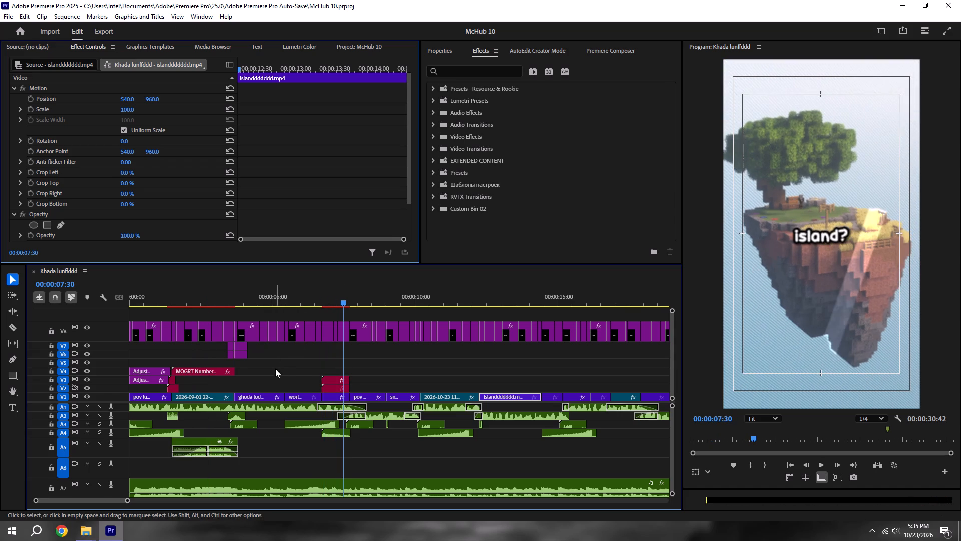
Inspect the effects on the worldddddd.mp4 clip and scrub back through the opening clips to 00:00:02:01.
{"action": "left_click", "coordinate": [303, 307]}
{"action": "left_click", "coordinate": [299, 395]}
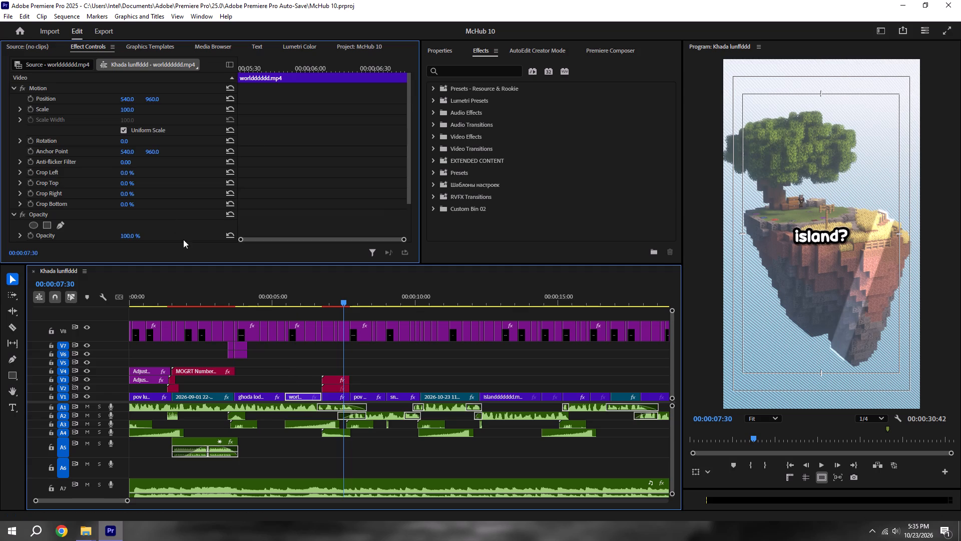
{"action": "scroll", "coordinate": [108, 167], "scroll_direction": "down", "scroll_amount": 11}
{"action": "left_click_drag", "start_coordinate": [319, 301], "coordinate": [313, 299]}
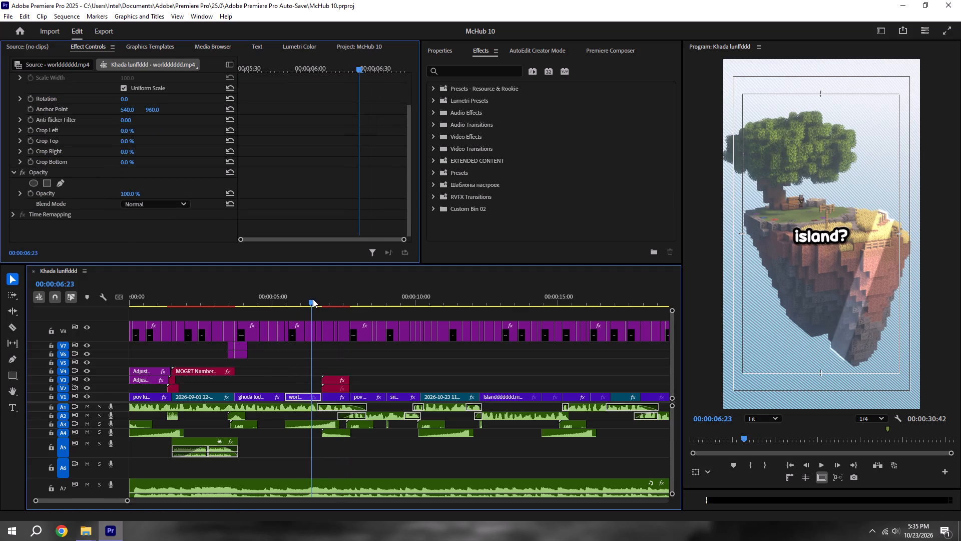
{"action": "left_click_drag", "start_coordinate": [313, 299], "coordinate": [272, 297]}
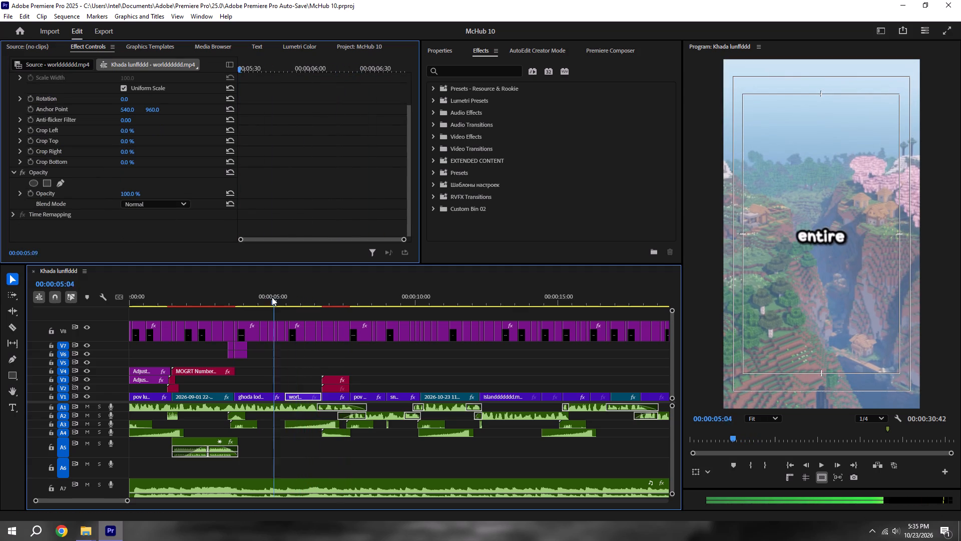
{"action": "left_click_drag", "start_coordinate": [272, 297], "coordinate": [195, 297]}
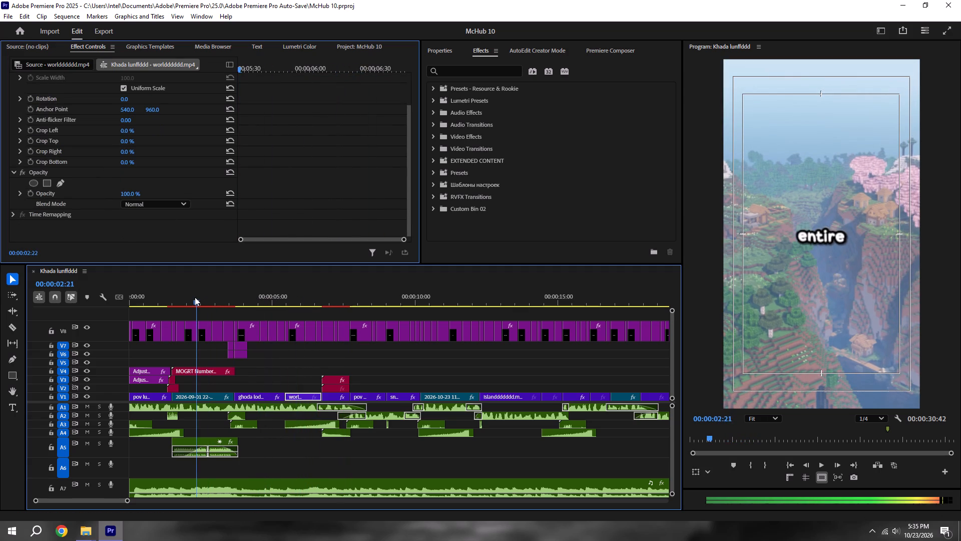
{"action": "left_click_drag", "start_coordinate": [195, 297], "coordinate": [188, 328]}
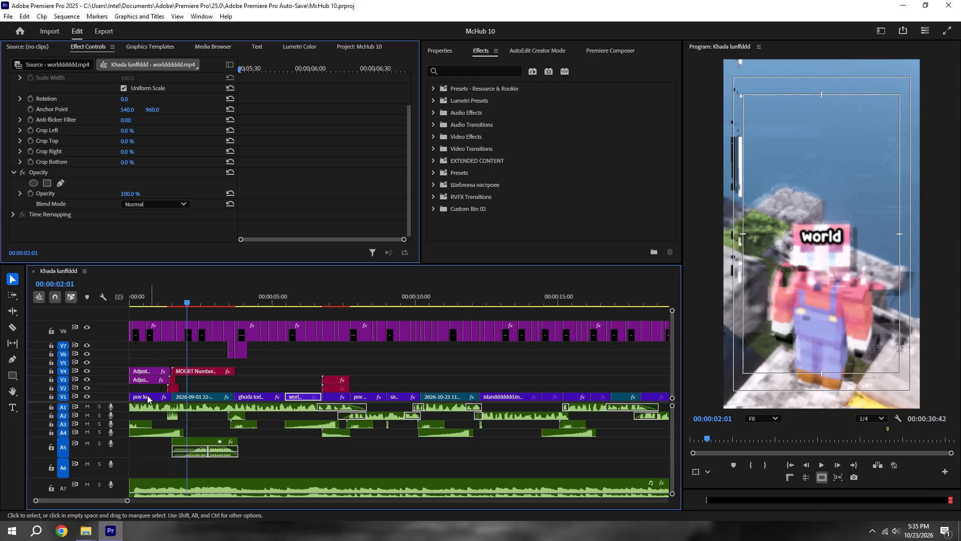
Remove the Transform (05. Zoom In Center) effect from the opening pov lund kaaaa.mp4 clip and save the project.
{"action": "left_click", "coordinate": [146, 397]}
{"action": "scroll", "coordinate": [64, 179], "scroll_direction": "down", "scroll_amount": 7}
{"action": "left_click", "coordinate": [69, 214]}
{"action": "key", "text": "BackSpace"}
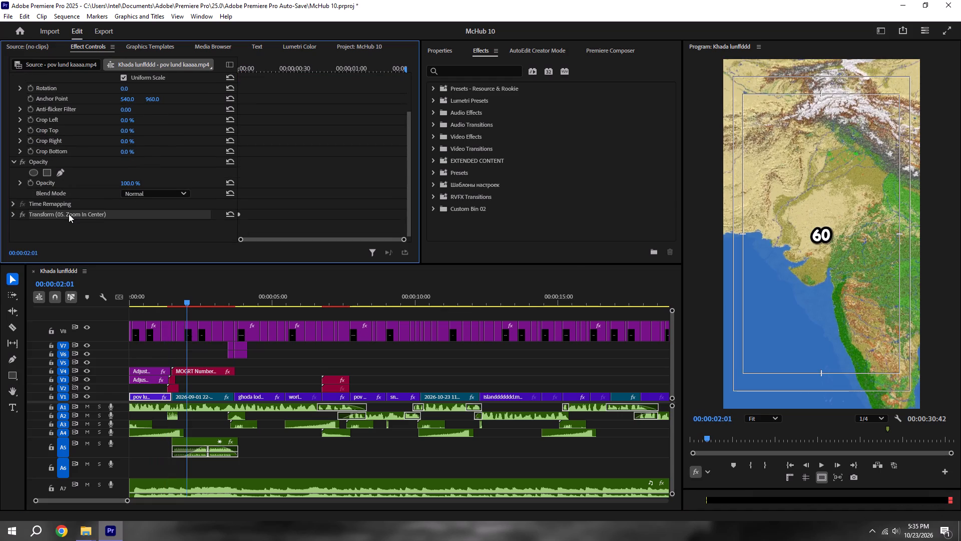
{"action": "key", "text": "ctrl+s"}
Remove the Transform (06. Zoom Out Center) effect from the 2026-09-01 map clip on V1 and save the project.
{"action": "left_click", "coordinate": [203, 397]}
{"action": "scroll", "coordinate": [98, 212], "scroll_direction": "down", "scroll_amount": 12}
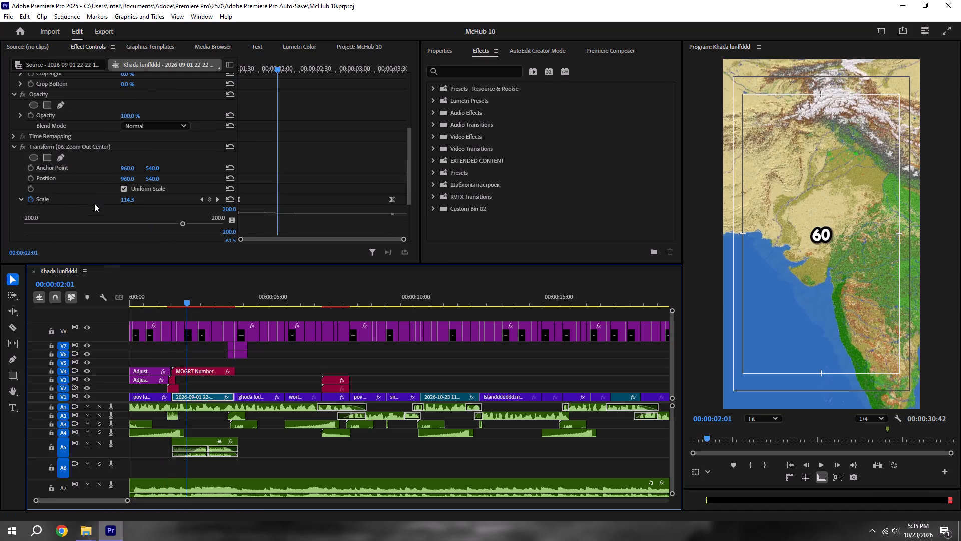
{"action": "left_click", "coordinate": [105, 144]}
{"action": "key", "text": "BackSpace"}
{"action": "key", "text": "ctrl+s"}
{"action": "scroll", "coordinate": [161, 223], "scroll_direction": "down", "scroll_amount": 2, "text": "alt"}
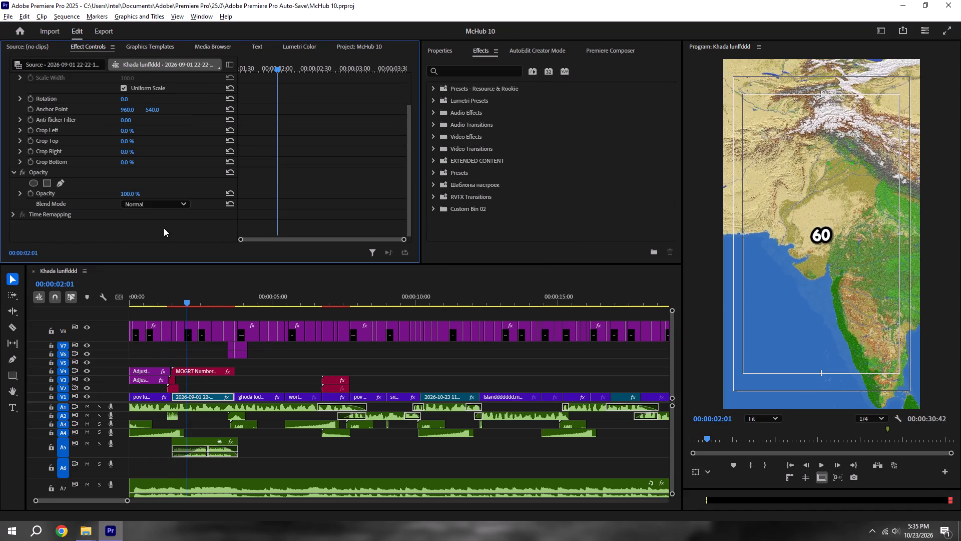
{"action": "scroll", "coordinate": [164, 228], "scroll_direction": "down", "scroll_amount": 2, "text": "alt"}
Play the video from the "60" caption through the map clip into the ghoda lodaaa.mp4 clip, saving the project along the way.
{"action": "left_click", "coordinate": [277, 389]}
{"action": "left_click", "coordinate": [280, 378]}
{"action": "key", "text": "space"}
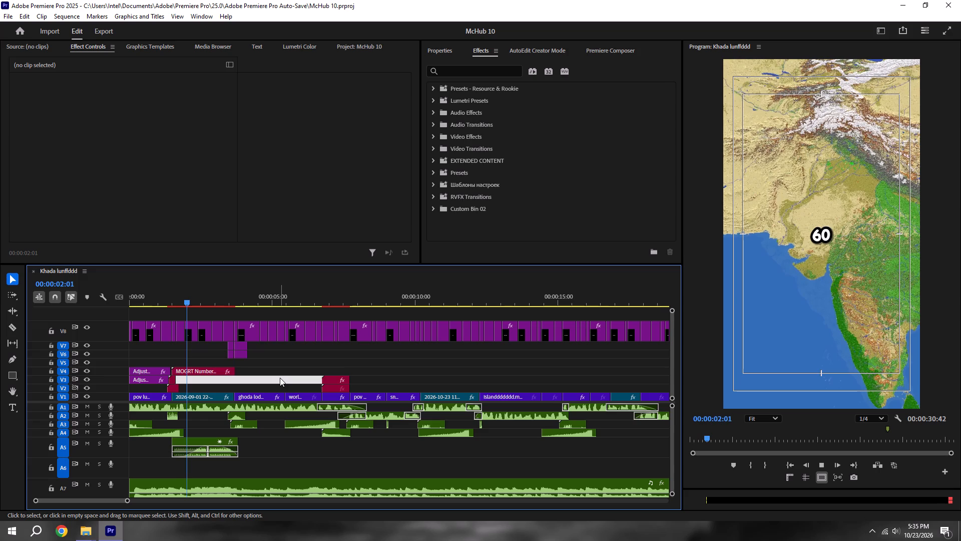
{"action": "key", "text": "space"}
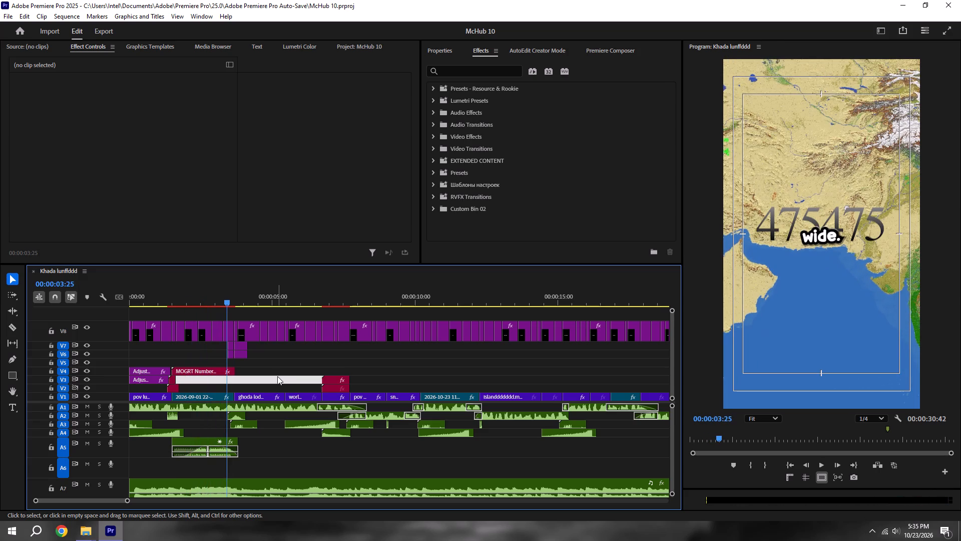
{"action": "key", "text": "ctrl+s"}
{"action": "key", "text": "space"}
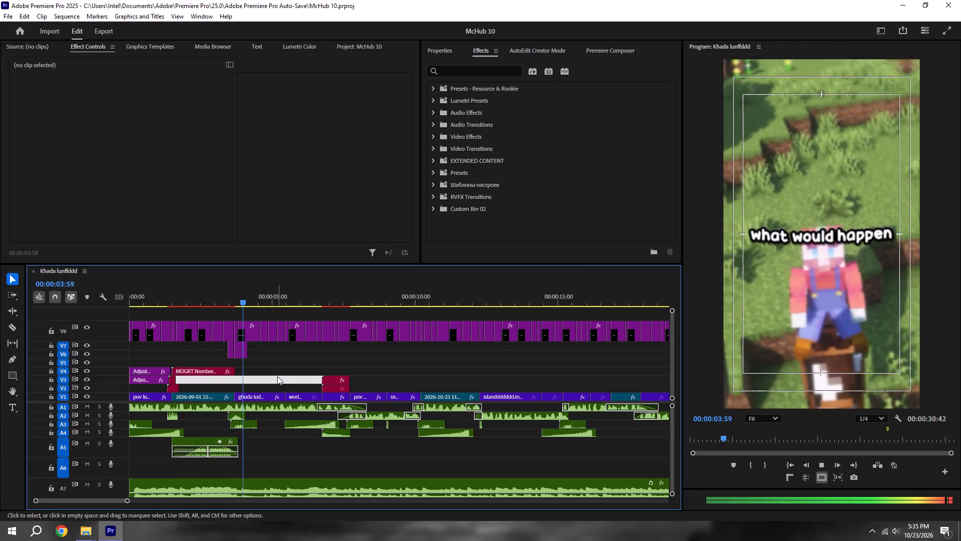
{"action": "key", "text": "space"}
Remove the Transform (05. Zoom In Center) effect from the ghoda lodaaa.mp4 clip near 00:00:04:48 and save the project.
{"action": "left_click", "coordinate": [259, 396]}
{"action": "scroll", "coordinate": [120, 155], "scroll_direction": "down", "scroll_amount": 6}
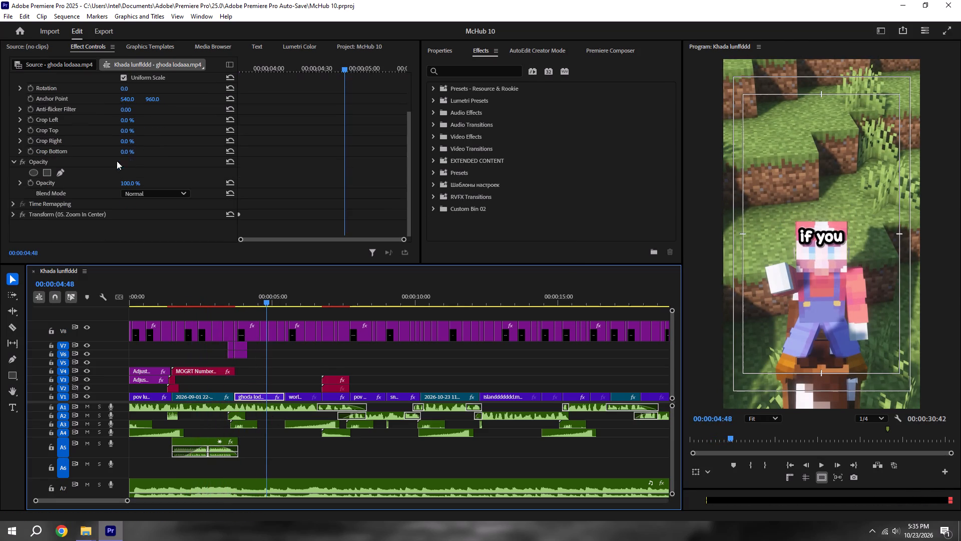
{"action": "left_click", "coordinate": [99, 216]}
{"action": "key", "text": "BackSpace"}
{"action": "key", "text": "ctrl+s"}
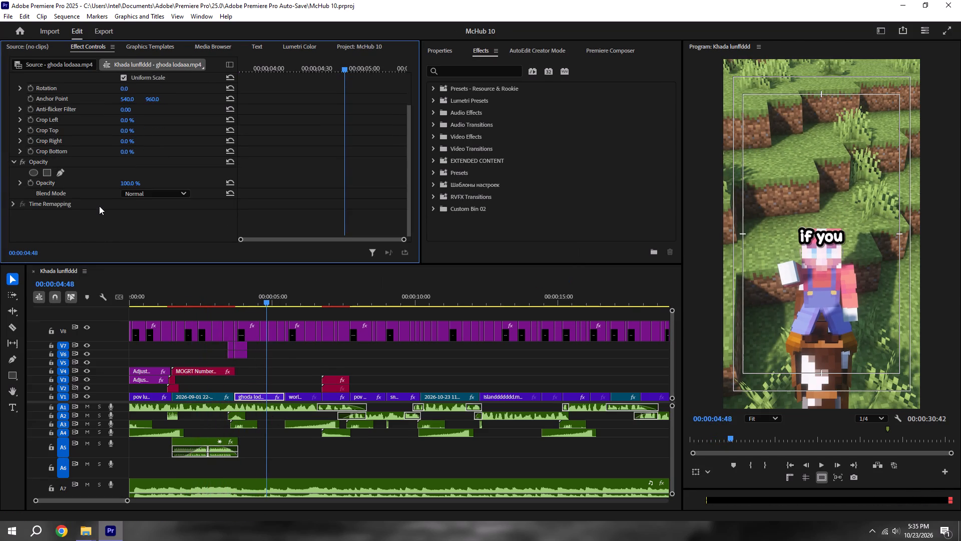
{"action": "scroll", "coordinate": [112, 237], "scroll_direction": "down", "scroll_amount": 5, "text": "alt"}
{"action": "key", "text": "ctrl+s"}
{"action": "left_click", "coordinate": [393, 360]}
{"action": "scroll", "coordinate": [388, 357], "scroll_direction": "down", "scroll_amount": 2, "text": "alt"}
{"action": "key", "text": "ctrl+s"}
{"action": "left_click", "coordinate": [412, 366]}
{"action": "scroll", "coordinate": [412, 366], "scroll_direction": "down", "scroll_amount": 5, "text": "alt"}
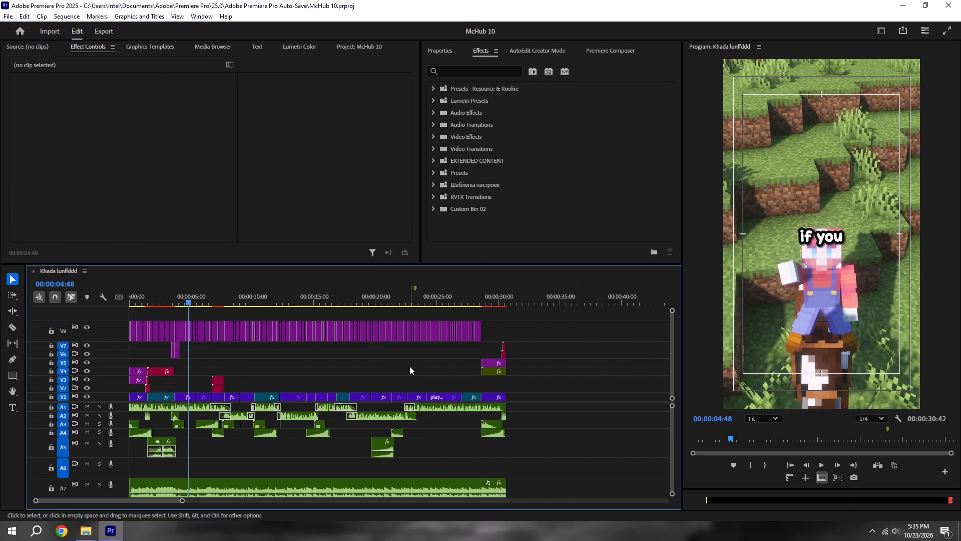
{"action": "left_click", "coordinate": [409, 366]}
{"action": "key", "text": "ctrl+s"}
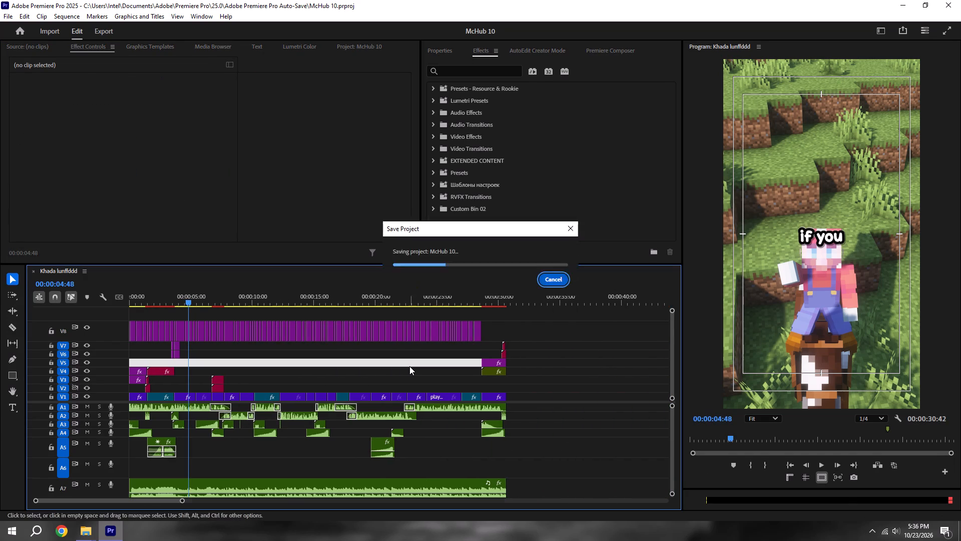
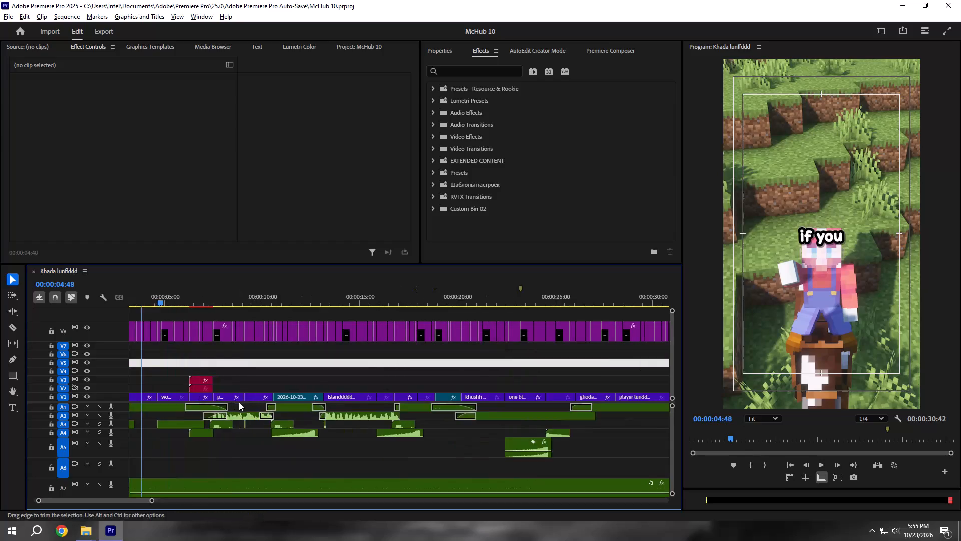
Play the video from the start into the 2026-09-01 map clip and save the project.
{"action": "left_click", "coordinate": [786, 461]}
{"action": "key", "text": "space"}
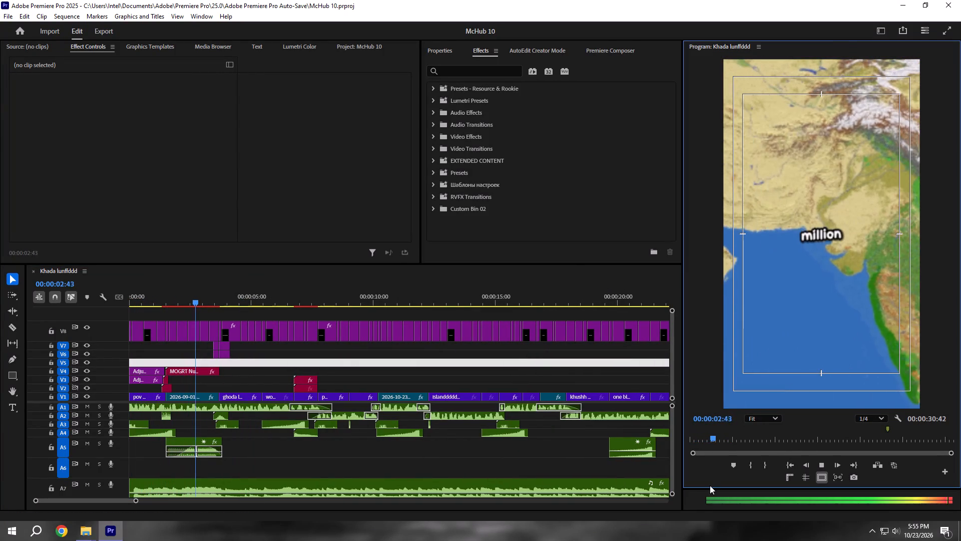
{"action": "key", "text": "ctrl+s"}
Search the effects for "zoom" and apply the 05. Zoom In Center preset to the world clip on V1 near 00:00:06:19.
{"action": "left_click", "coordinate": [473, 70]}
{"action": "type", "text": "zoom"}
{"action": "key", "text": "ctrl+s"}
{"action": "scroll", "coordinate": [490, 122], "scroll_direction": "down", "scroll_amount": 12}
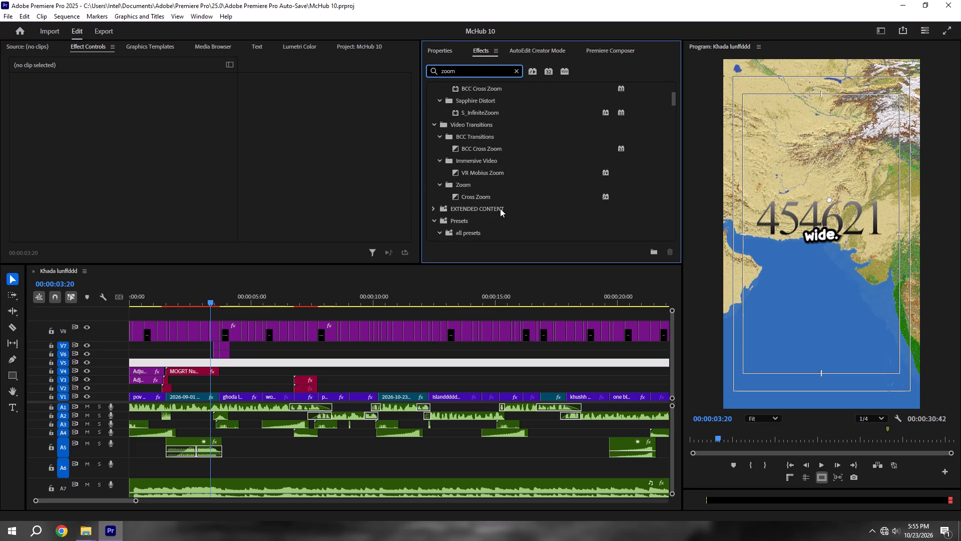
{"action": "scroll", "coordinate": [500, 208], "scroll_direction": "down", "scroll_amount": 7}
{"action": "left_click", "coordinate": [302, 303], "text": "shift"}
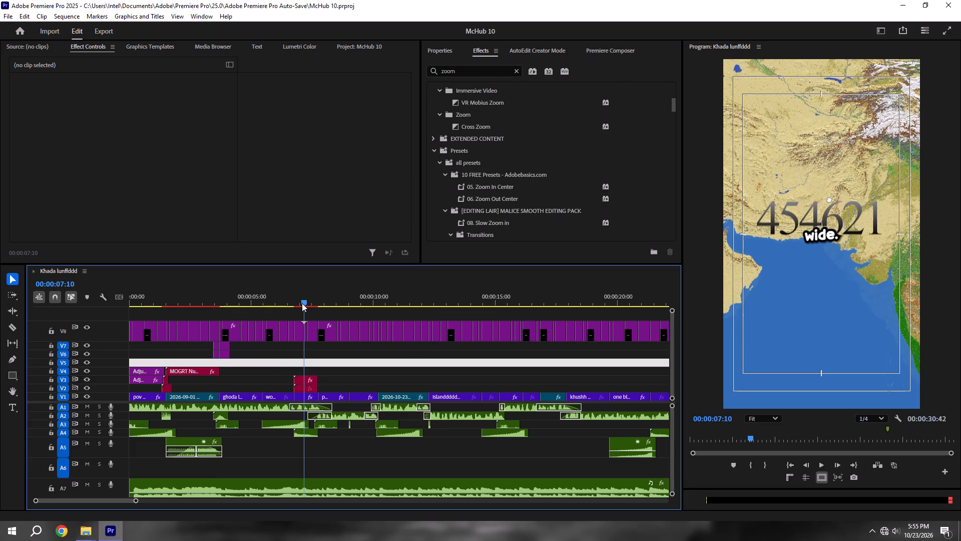
{"action": "key", "text": "space"}
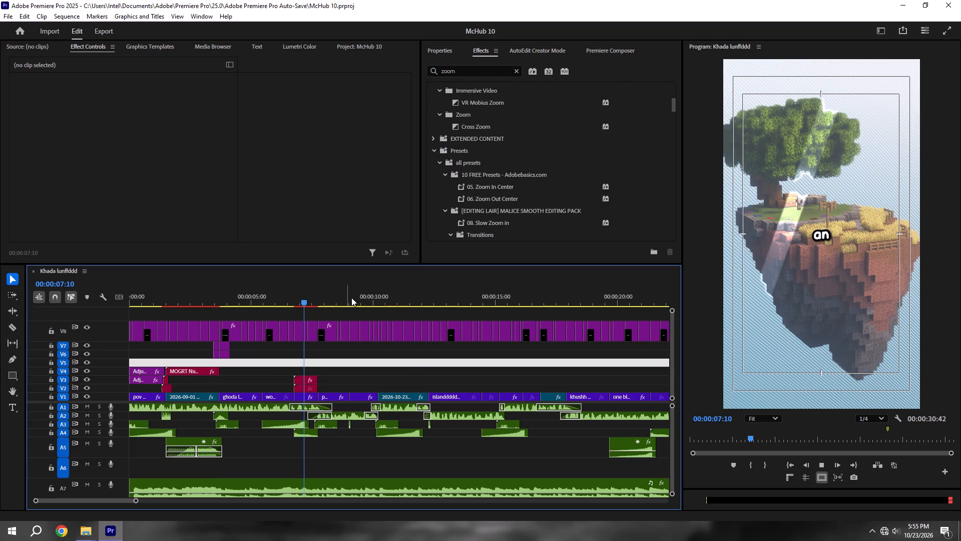
{"action": "key", "text": "space"}
{"action": "left_click_drag", "start_coordinate": [297, 299], "coordinate": [284, 298]}
{"action": "left_click_drag", "start_coordinate": [482, 186], "coordinate": [407, 247]}
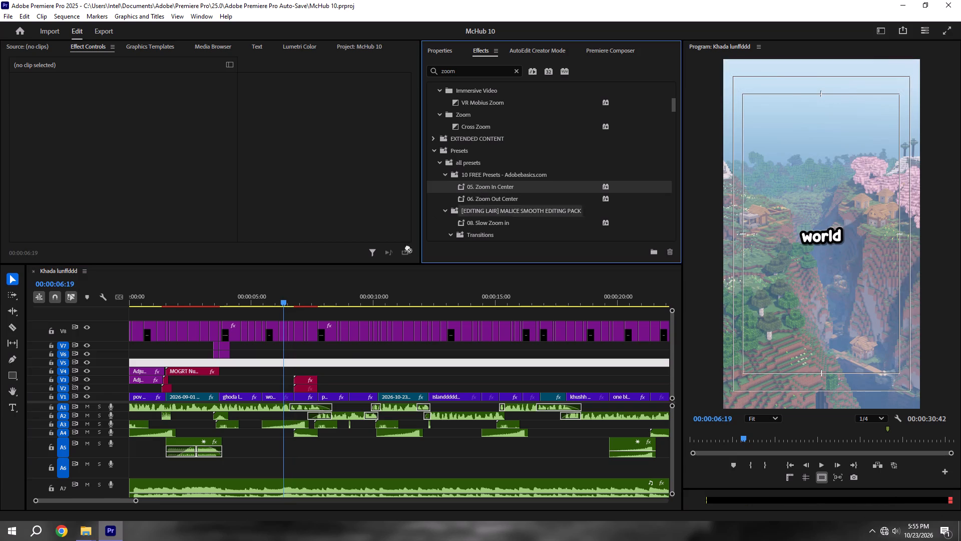
{"action": "left_click_drag", "start_coordinate": [407, 247], "coordinate": [284, 400]}
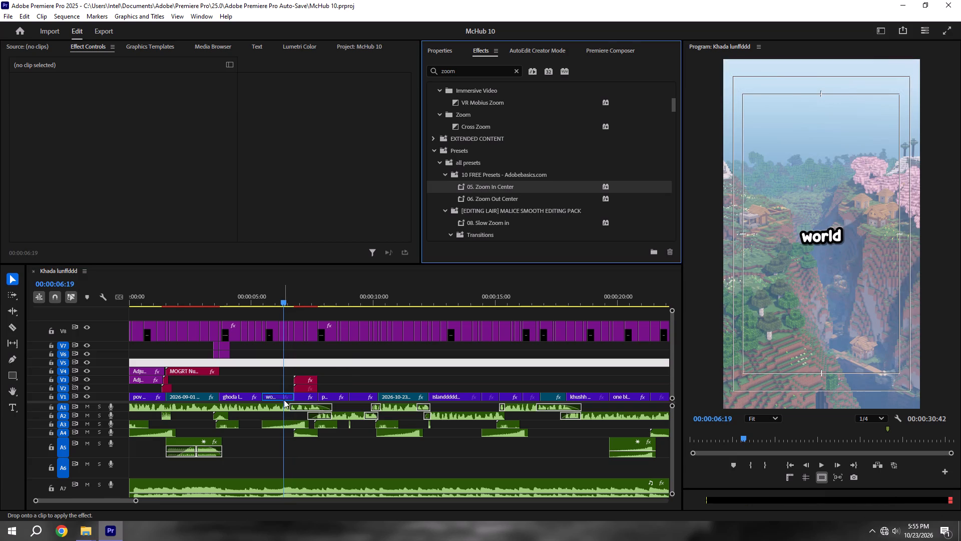
Apply 05. Zoom In Center to the 2026-09-01 map clip and 06. Zoom Out Center to the ghoda lodaaa.mp4 clip on V1.
{"action": "left_click_drag", "start_coordinate": [468, 185], "coordinate": [193, 397]}
{"action": "left_click_drag", "start_coordinate": [478, 199], "coordinate": [251, 390]}
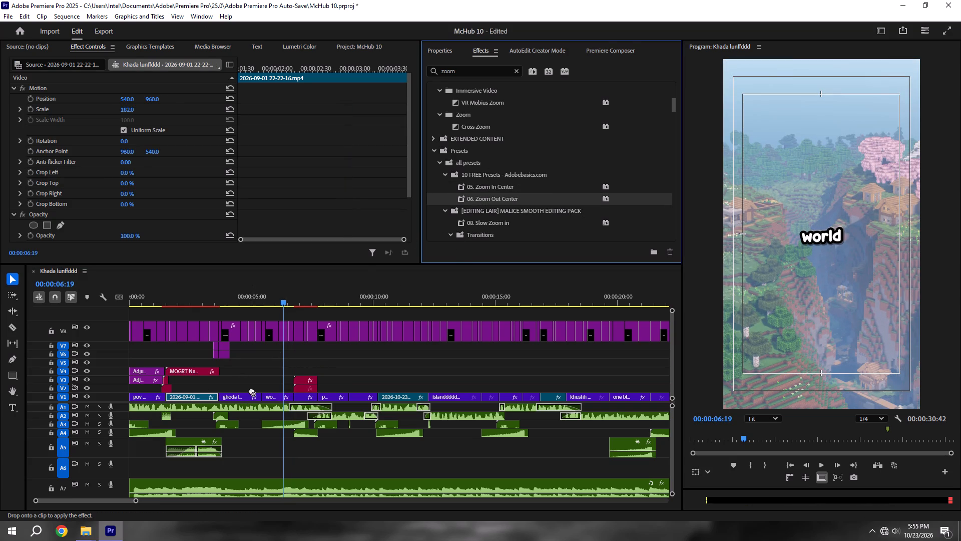
{"action": "left_click_drag", "start_coordinate": [251, 390], "coordinate": [251, 395]}
Apply the 06. Zoom Out Center preset to the opening pov lund kaaaa.mp4 clip and save the project.
{"action": "left_click_drag", "start_coordinate": [479, 195], "coordinate": [328, 303]}
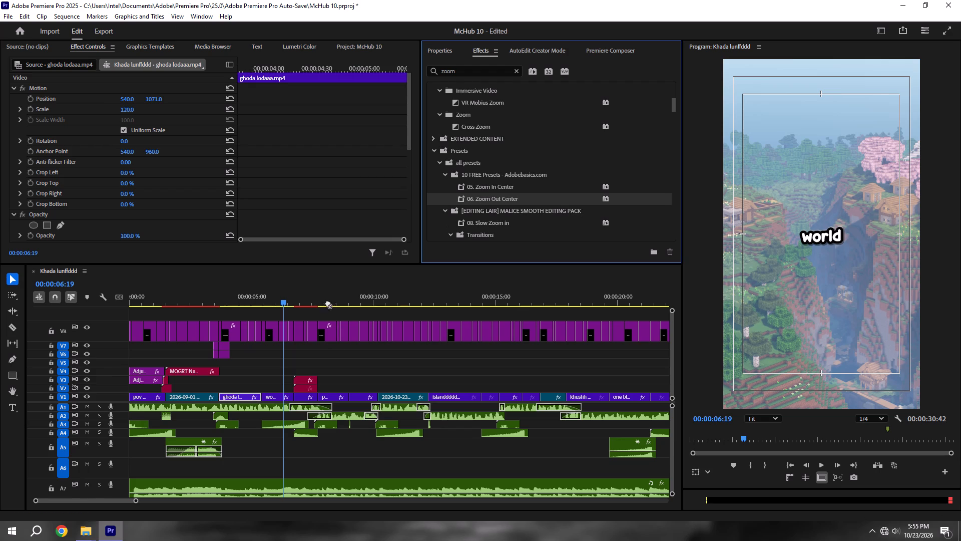
{"action": "left_click_drag", "start_coordinate": [328, 303], "coordinate": [138, 394]}
{"action": "key", "text": "ctrl+s"}
Play the video from the start through the clips with zoom presets to the floating island clip near 00:00:07:01, saving along the way.
{"action": "left_click_drag", "start_coordinate": [159, 289], "coordinate": [66, 308]}
{"action": "key", "text": "space"}
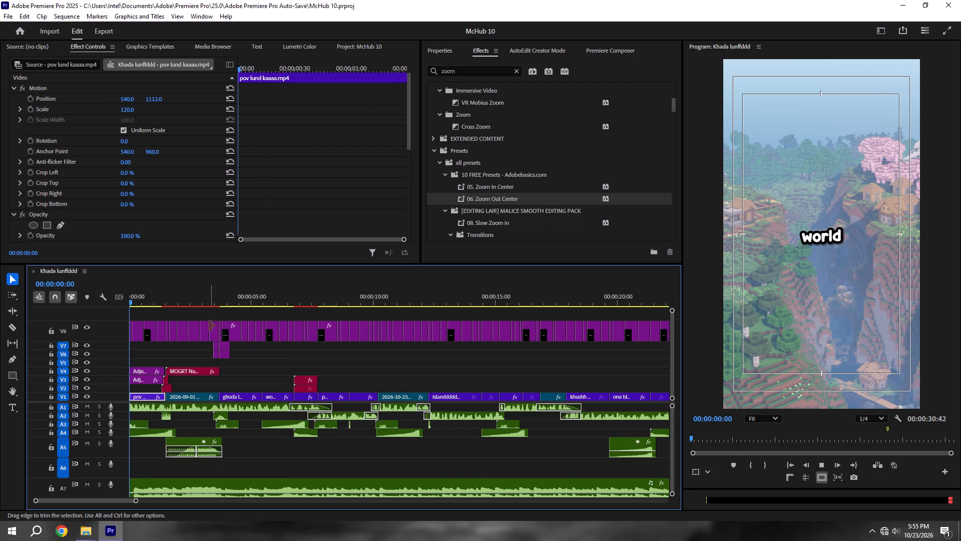
{"action": "scroll", "coordinate": [210, 326], "scroll_direction": "down", "scroll_amount": 2}
{"action": "scroll", "coordinate": [245, 332], "scroll_direction": "up", "scroll_amount": 3}
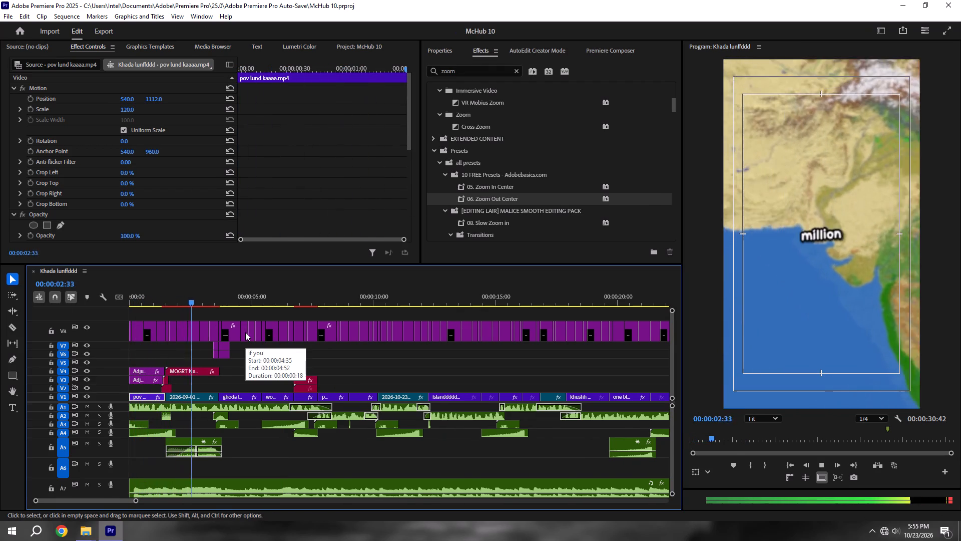
{"action": "key", "text": "space"}
{"action": "key", "text": "ctrl+s"}
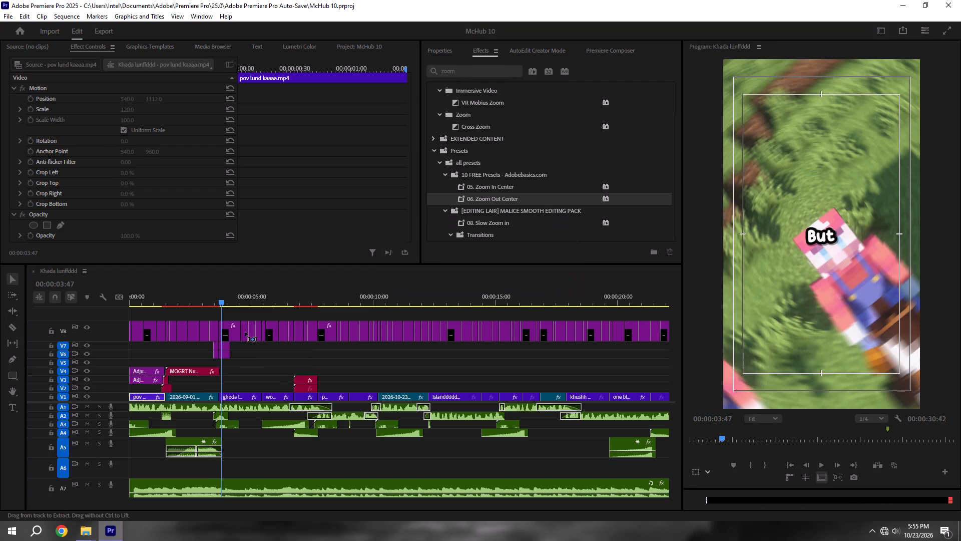
{"action": "key", "text": "space"}
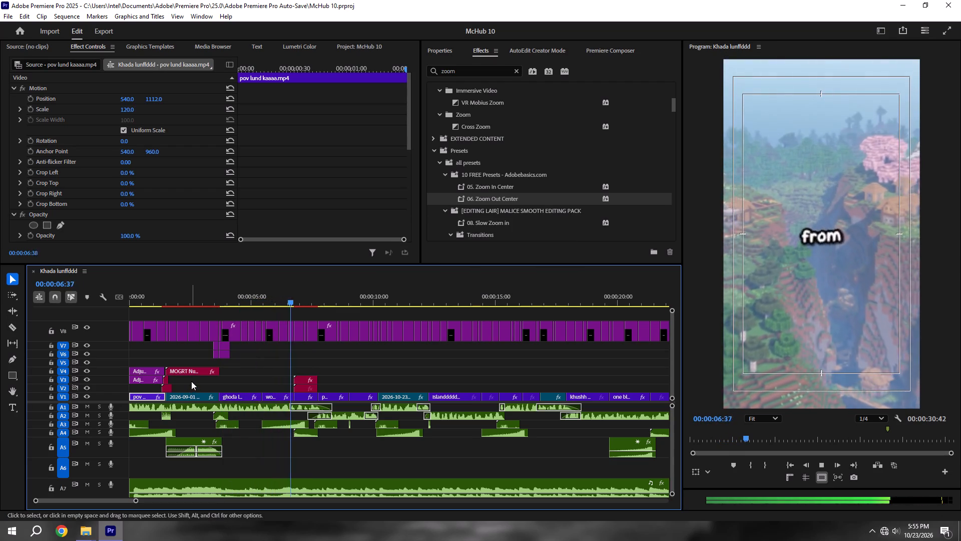
{"action": "key", "text": "space"}
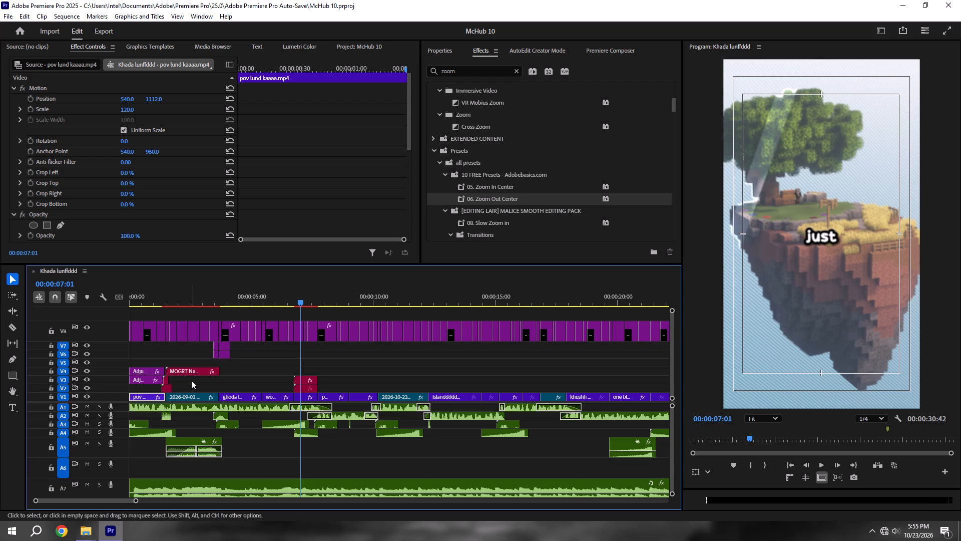
{"action": "key", "text": "space"}
Play onward from 00:00:07:01 through the barrel inventory clip into islanddddddd.mp4, saving the project along the way.
{"action": "scroll", "coordinate": [339, 415], "scroll_direction": "down", "scroll_amount": 5, "text": "alt"}
{"action": "left_click", "coordinate": [284, 452]}
{"action": "key", "text": "space"}
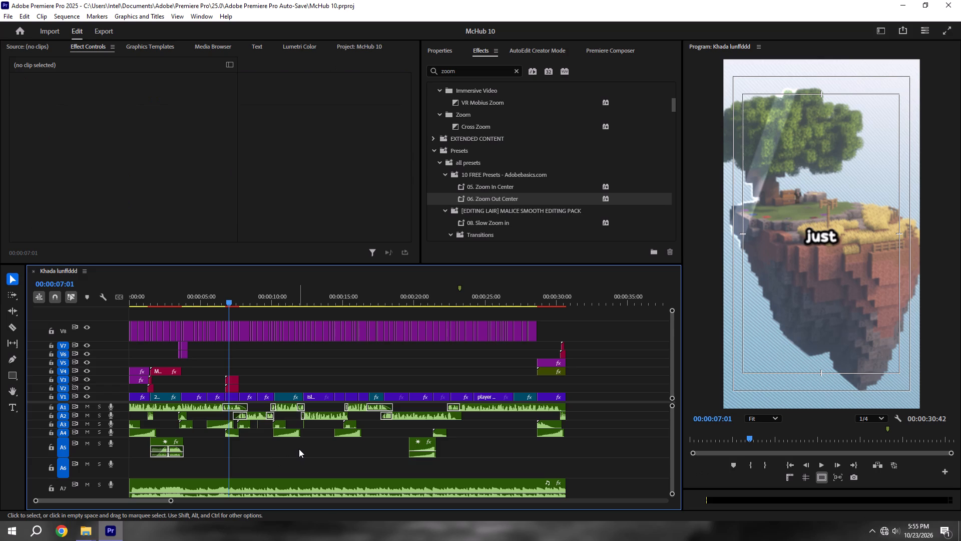
{"action": "left_click", "coordinate": [278, 357]}
{"action": "key", "text": "ctrl+s"}
{"action": "key", "text": "space"}
{"action": "scroll", "coordinate": [229, 389], "scroll_direction": "up", "scroll_amount": 12, "text": "alt"}
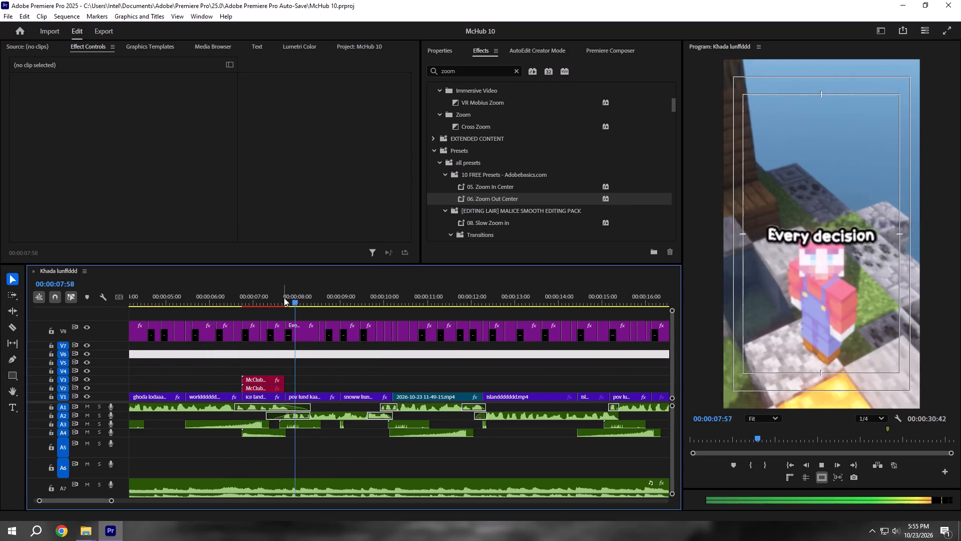
{"action": "key", "text": "space"}
{"action": "key", "text": "space"}
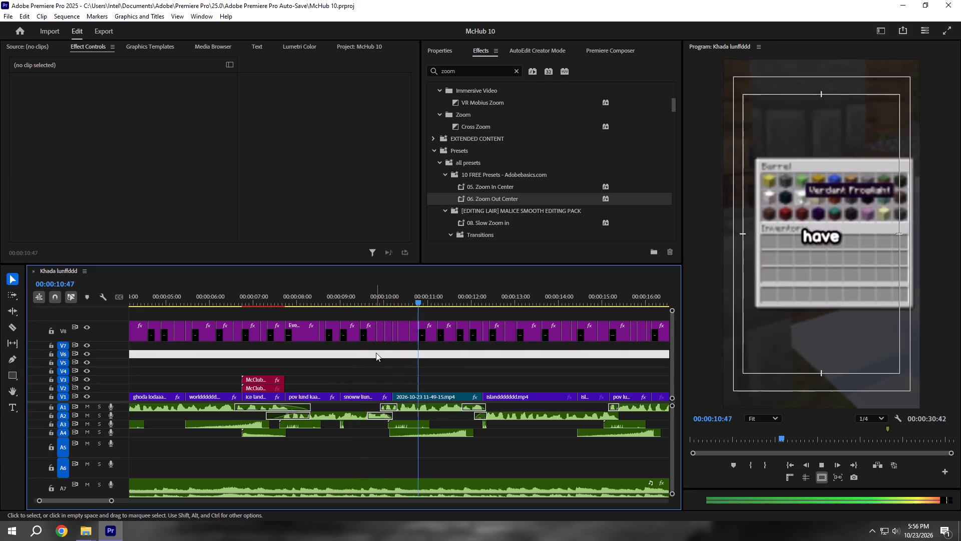
{"action": "key", "text": "space"}
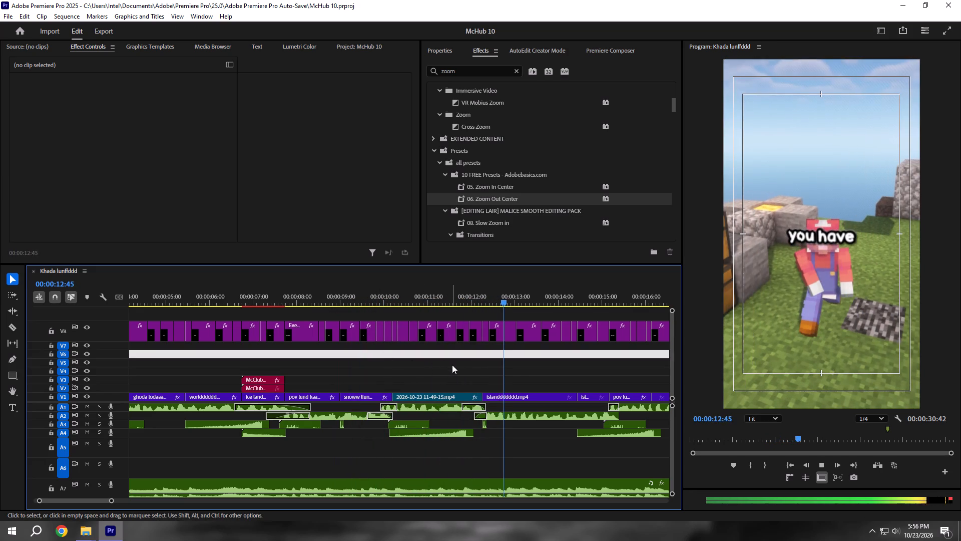
{"action": "left_click", "coordinate": [342, 300], "text": "shift"}
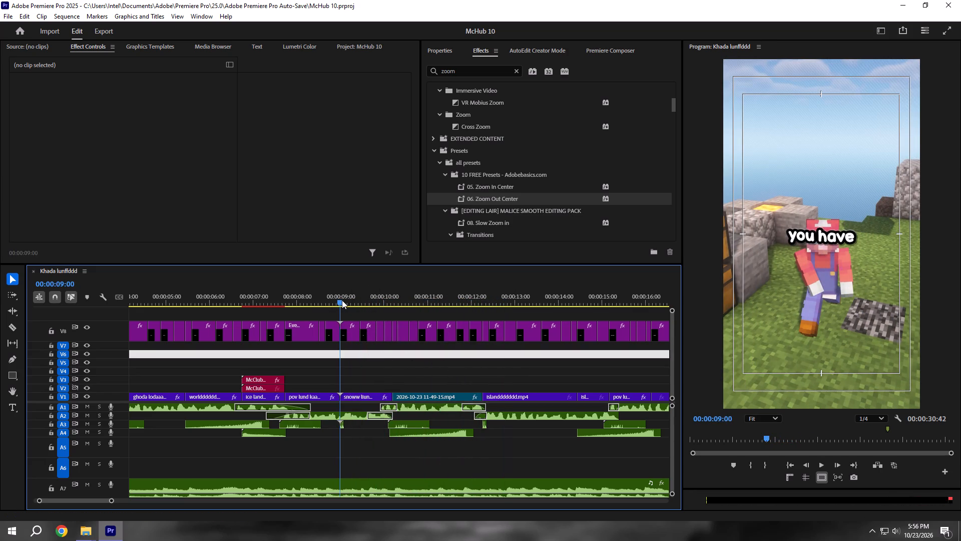
{"action": "key", "text": "space"}
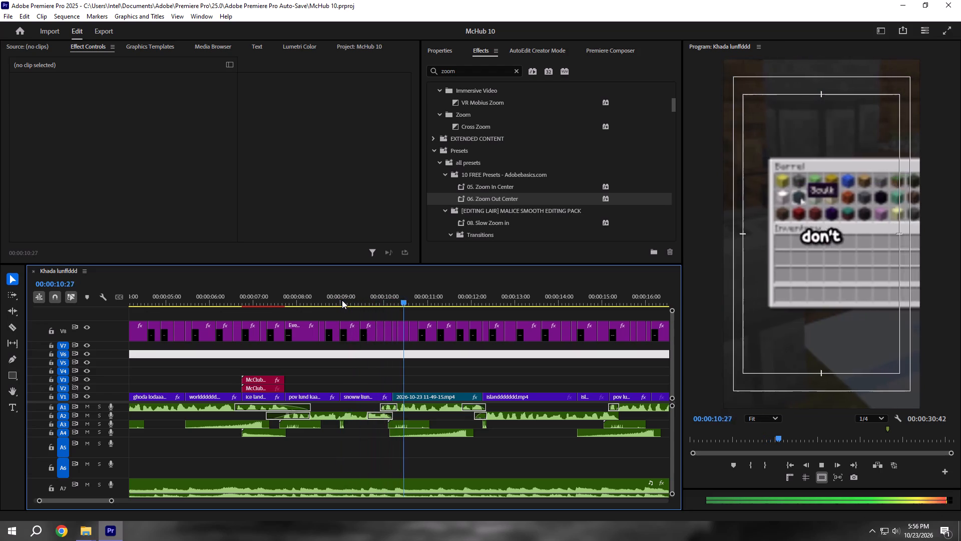
{"action": "key", "text": "space"}
{"action": "left_click_drag", "start_coordinate": [493, 187], "coordinate": [422, 398]}
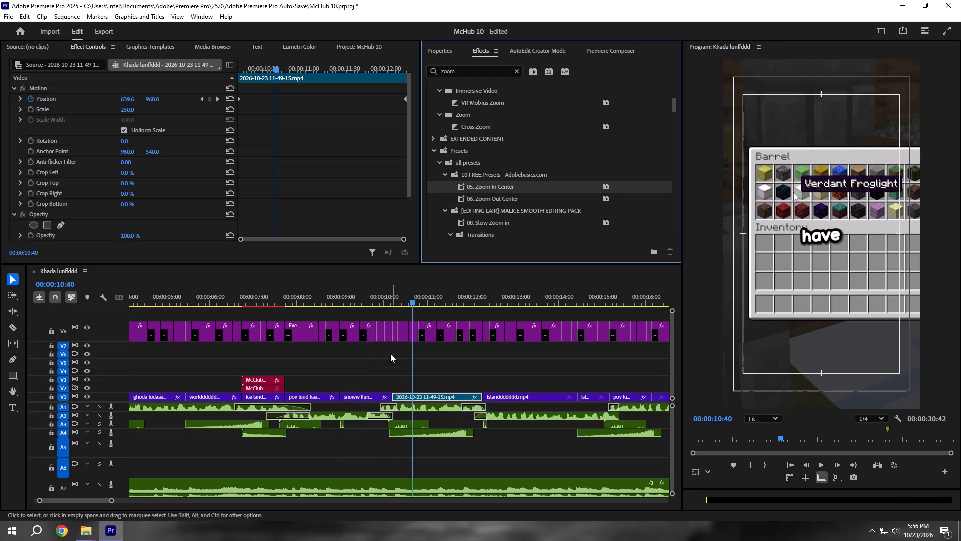
{"action": "left_click", "coordinate": [394, 308], "text": "shift"}
{"action": "left_click", "coordinate": [393, 301], "text": "shift"}
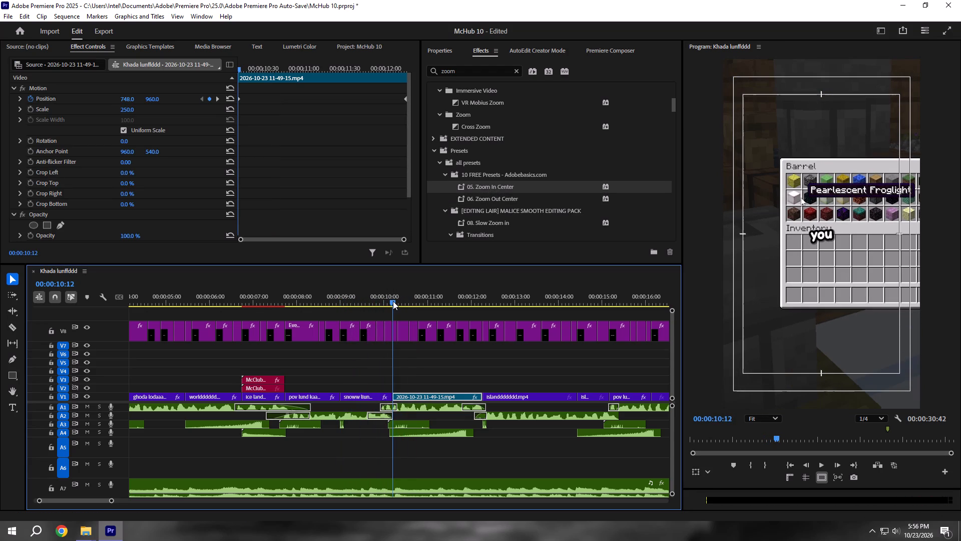
{"action": "key", "text": "space"}
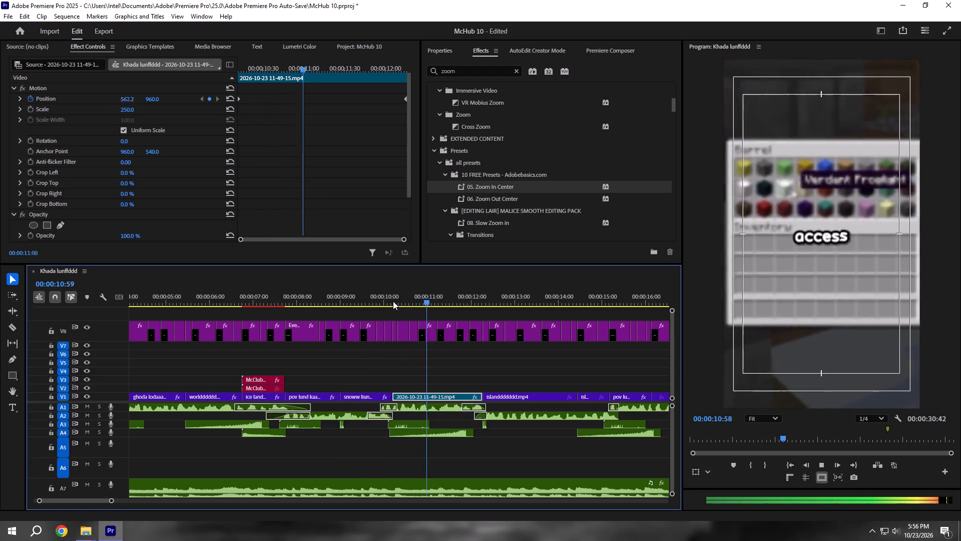
{"action": "key", "text": "space"}
{"action": "key", "text": "ctrl+s"}
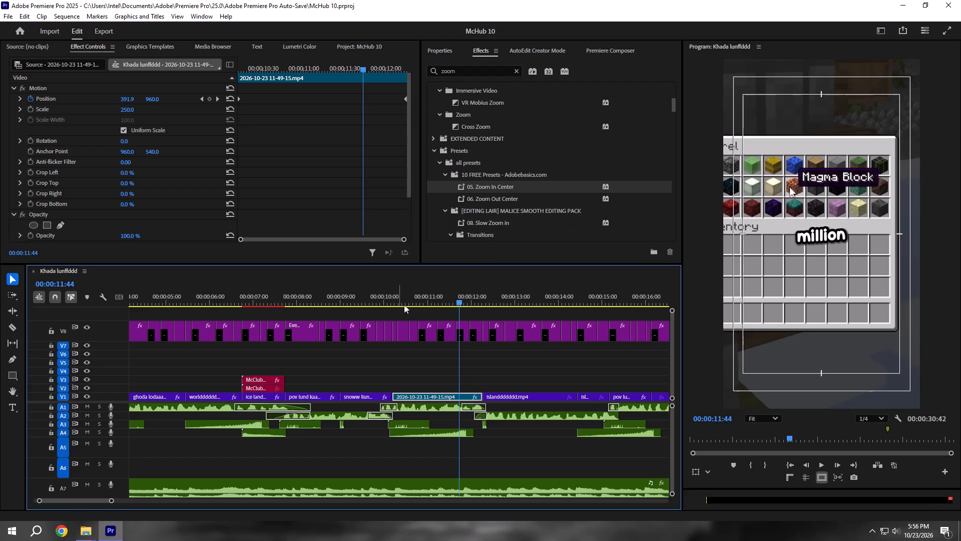
Apply the 06. Zoom Out Center preset to the islanddddddd.mp4 clip starting near 00:00:12:16 and preview it.
{"action": "key", "text": "space"}
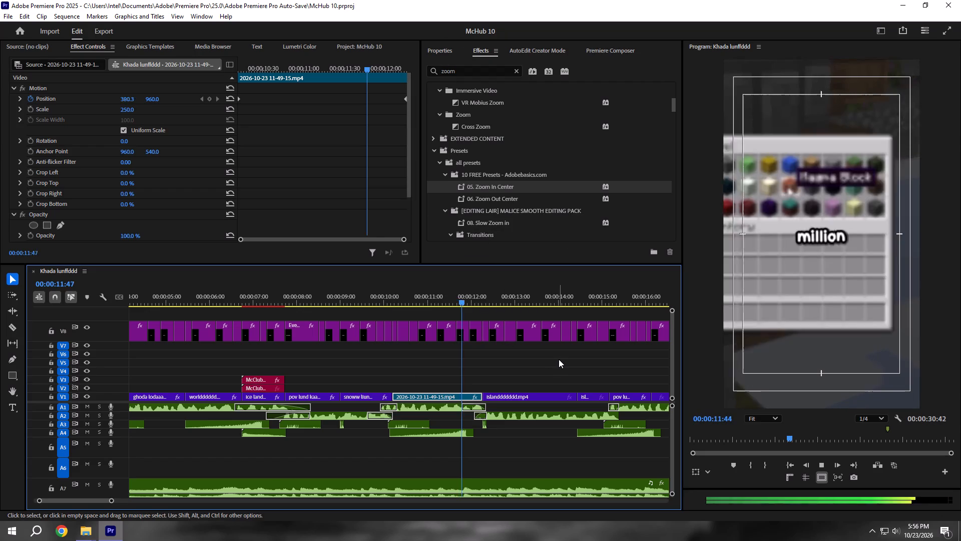
{"action": "key", "text": "ctrl+s"}
{"action": "left_click_drag", "start_coordinate": [512, 198], "coordinate": [508, 228]}
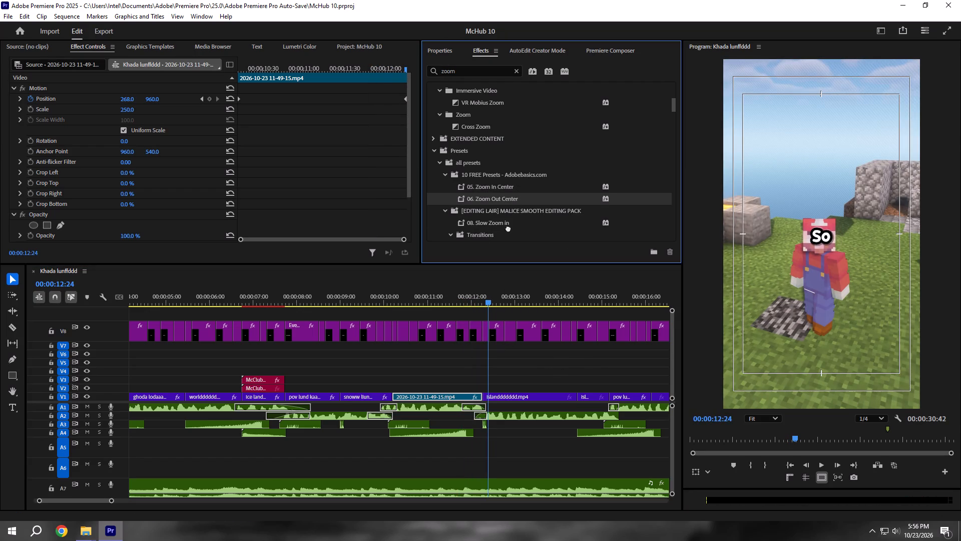
{"action": "left_click_drag", "start_coordinate": [508, 228], "coordinate": [534, 396]}
{"action": "left_click", "coordinate": [485, 299], "text": "shift"}
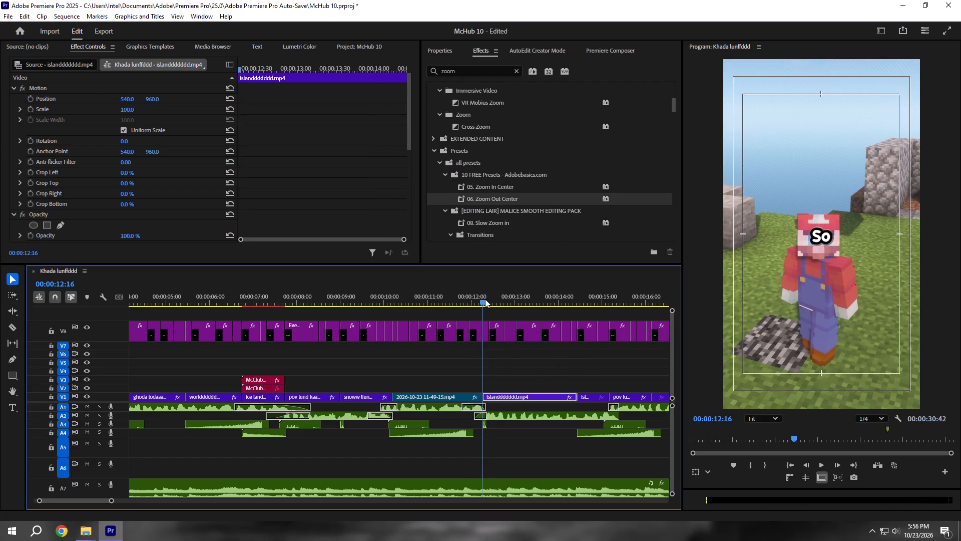
{"action": "key", "text": "space"}
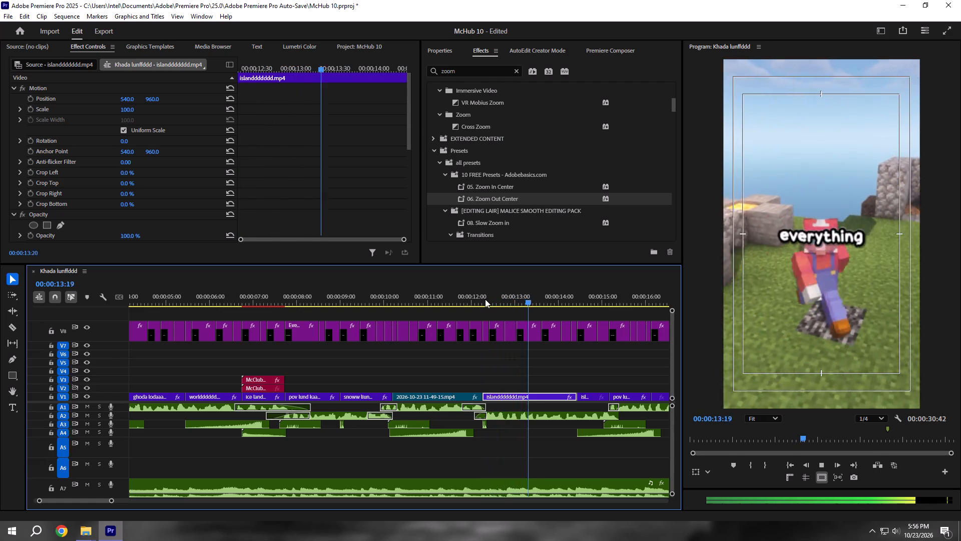
{"action": "key", "text": "space"}
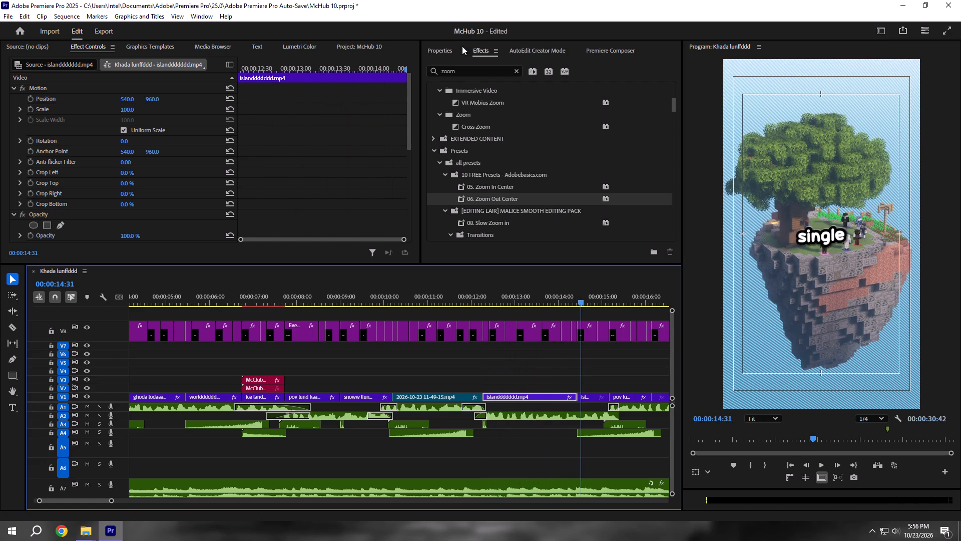
Set the scale of the islanddddddd.mp4 clip to 120% and save the project.
{"action": "left_click", "coordinate": [419, 50]}
{"action": "left_click", "coordinate": [440, 57]}
{"action": "left_click", "coordinate": [538, 159]}
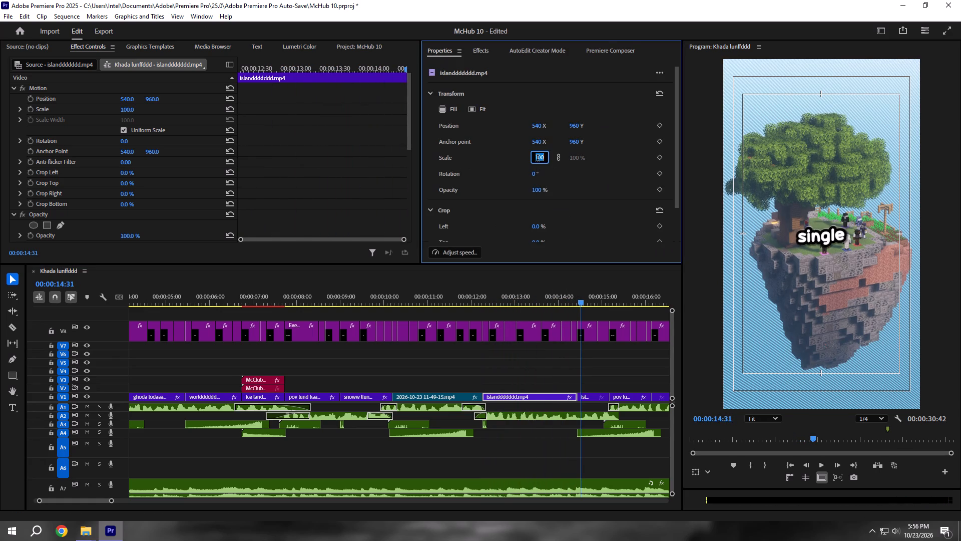
{"action": "key", "text": "BackSpace"}
{"action": "type", "text": "120"}
{"action": "key", "text": "Return"}
{"action": "key", "text": "ctrl+s"}
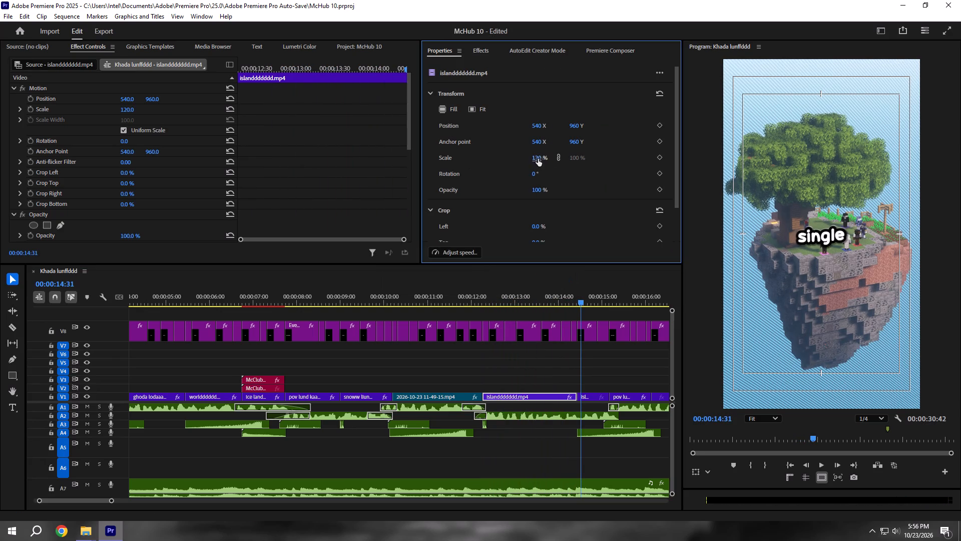
Set the vertical position of the islanddddddd.mp4 clip to 1040 while viewing 00:00:13:15, and save the project.
{"action": "left_click", "coordinate": [527, 297]}
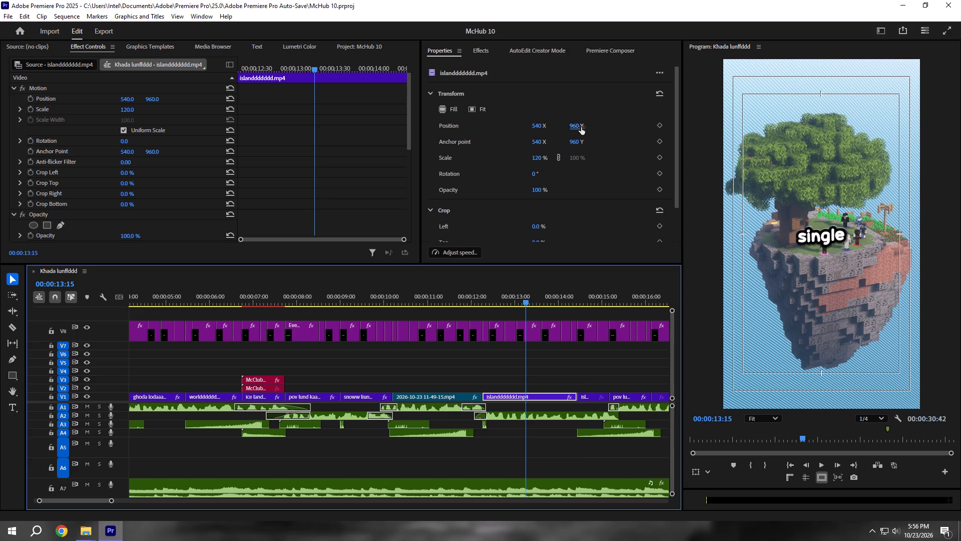
{"action": "left_click_drag", "start_coordinate": [581, 127], "coordinate": [620, 126]}
{"action": "key", "text": "ctrl+s"}
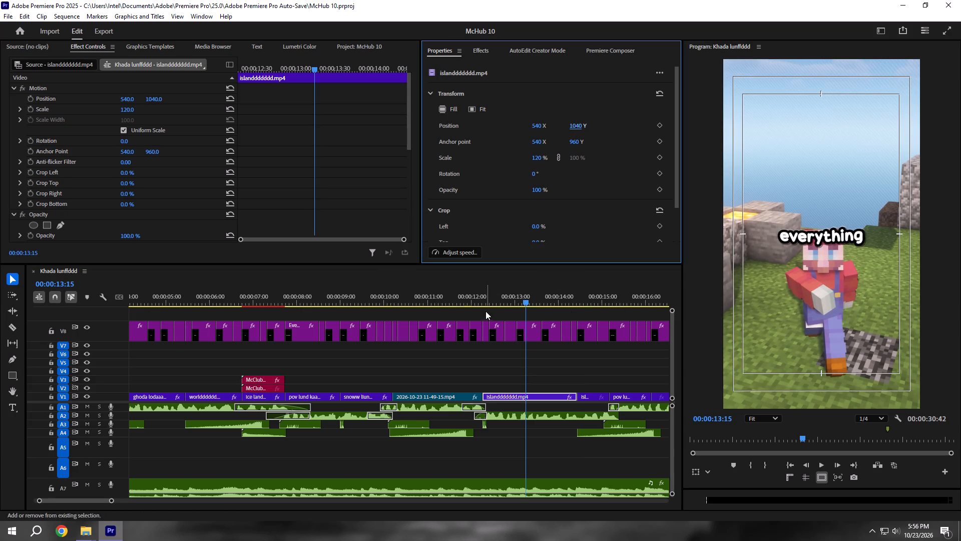
Preview the adjusted islanddddddd.mp4 clip from its beginning and save the project.
{"action": "left_click", "coordinate": [486, 300], "text": "shift"}
{"action": "left_click", "coordinate": [516, 364]}
{"action": "key", "text": "space"}
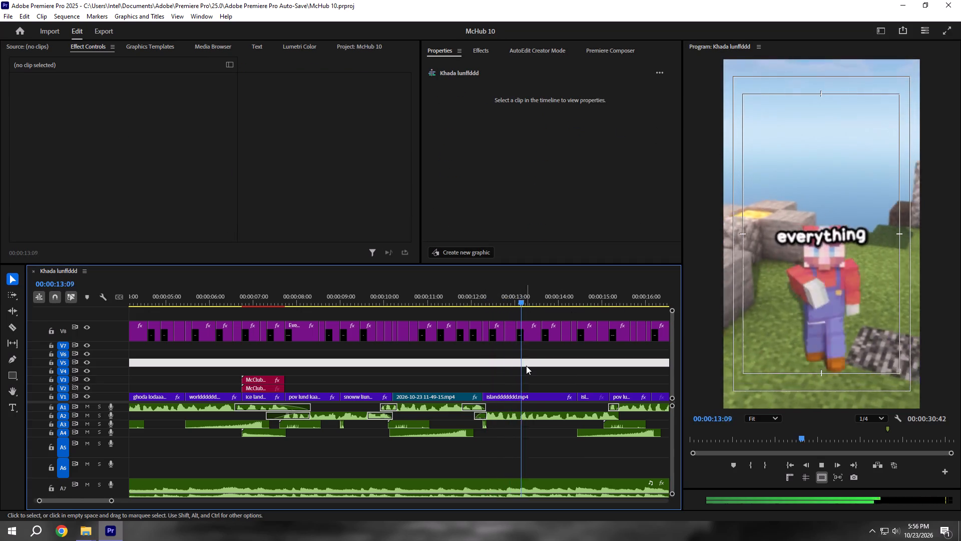
{"action": "key", "text": "ctrl+s"}
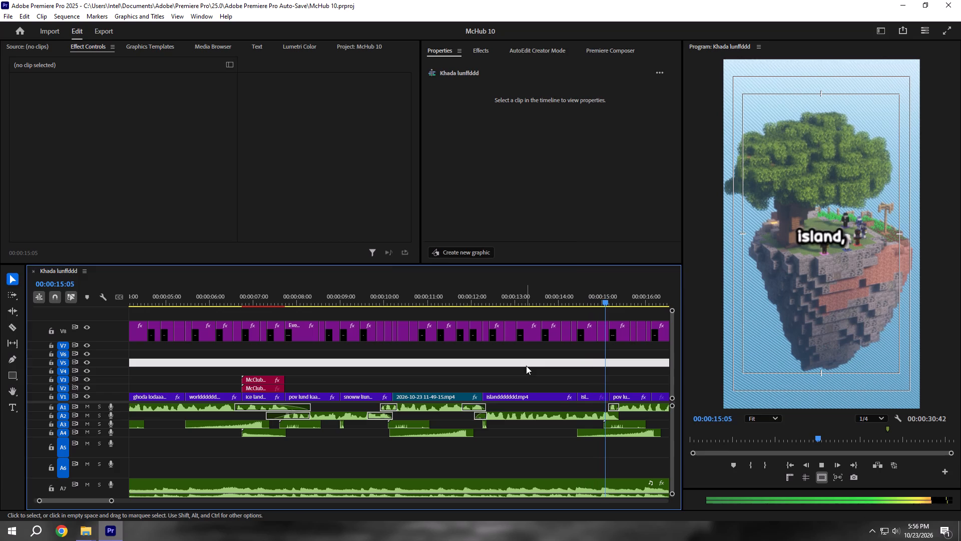
Apply the 05. Zoom In Center preset to the islanddd ka khel.mp4 clip, preview from 00:00:14:18 and save the project.
{"action": "scroll", "coordinate": [596, 385], "scroll_direction": "down", "scroll_amount": 5}
{"action": "left_click", "coordinate": [512, 298], "text": "shift"}
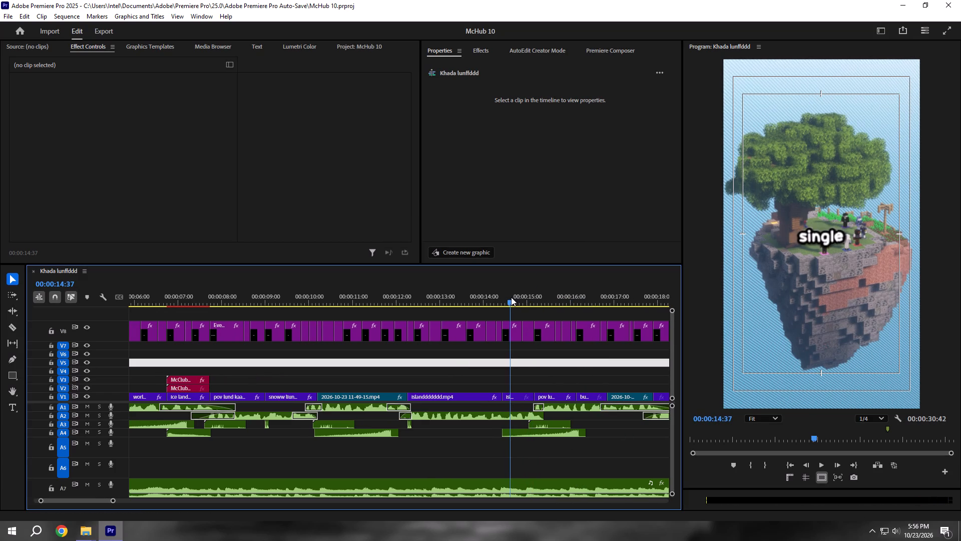
{"action": "left_click", "coordinate": [484, 51]}
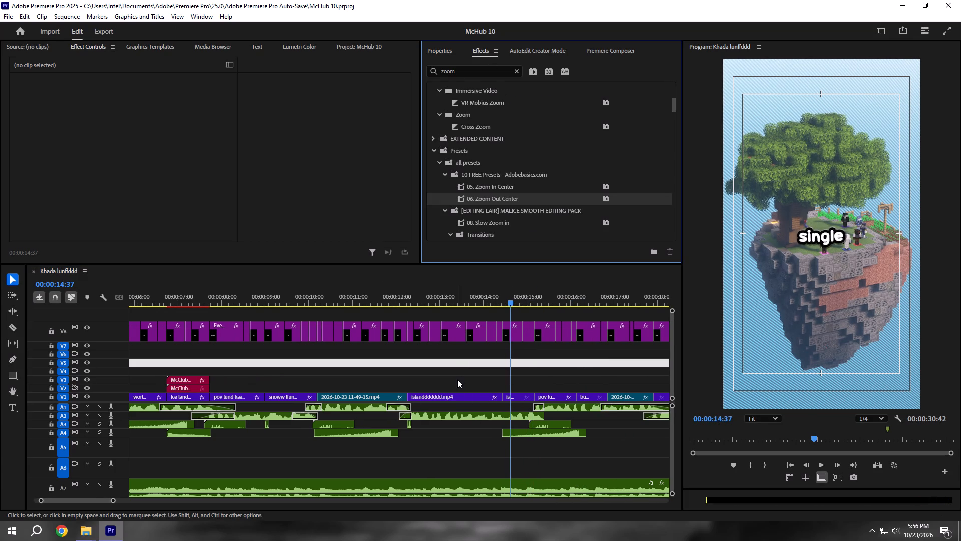
{"action": "left_click_drag", "start_coordinate": [504, 186], "coordinate": [524, 397]}
{"action": "left_click", "coordinate": [500, 294], "text": "shift"}
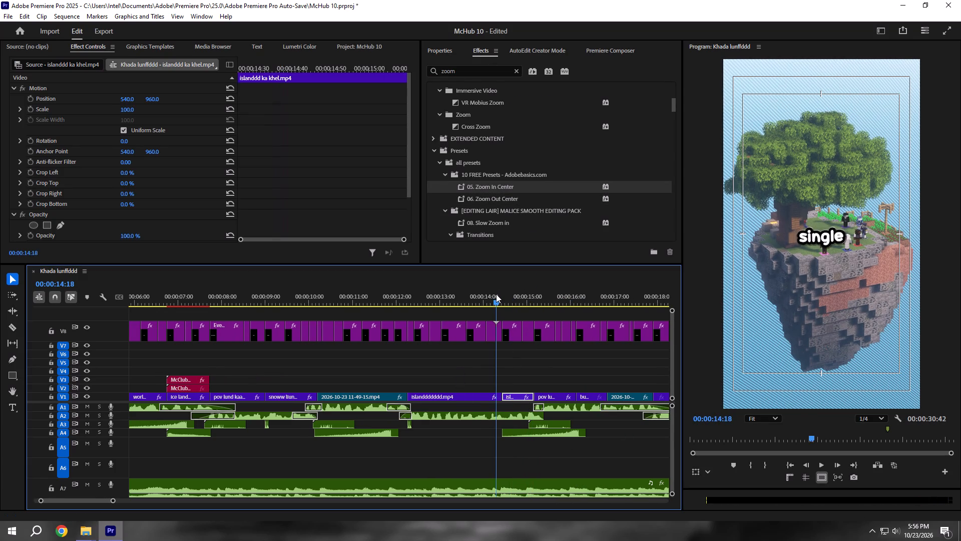
{"action": "key", "text": "space"}
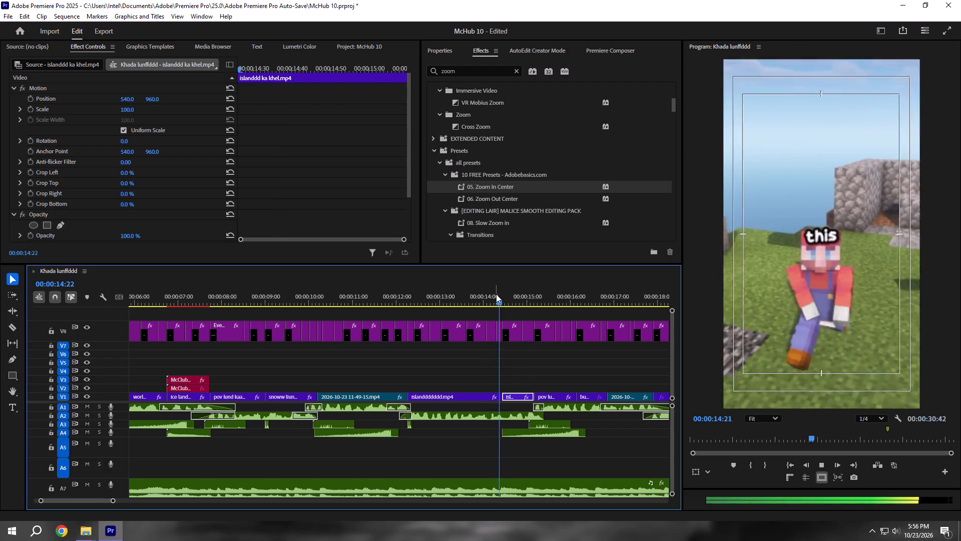
{"action": "key", "text": "space"}
{"action": "key", "text": "ctrl+s"}
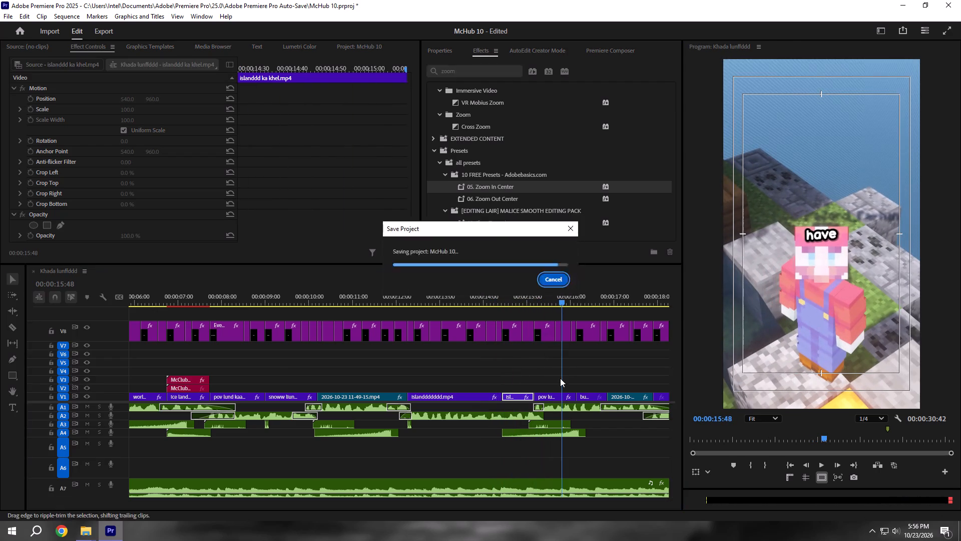
Replace the 05. Zoom In Center effect on the pov lund kaaaa.mp4 clip near 00:00:15:48 with 06. Zoom Out Center, save, and preview it.
{"action": "left_click", "coordinate": [548, 396]}
{"action": "scroll", "coordinate": [102, 208], "scroll_direction": "down", "scroll_amount": 6}
{"action": "left_click", "coordinate": [111, 216]}
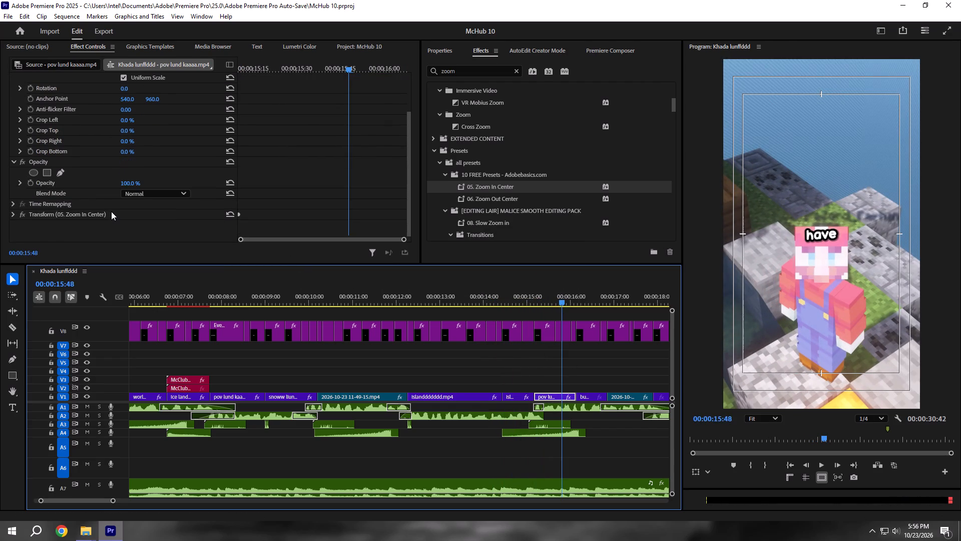
{"action": "left_click", "coordinate": [111, 211]}
{"action": "key", "text": "BackSpace"}
{"action": "key", "text": "ctrl+s"}
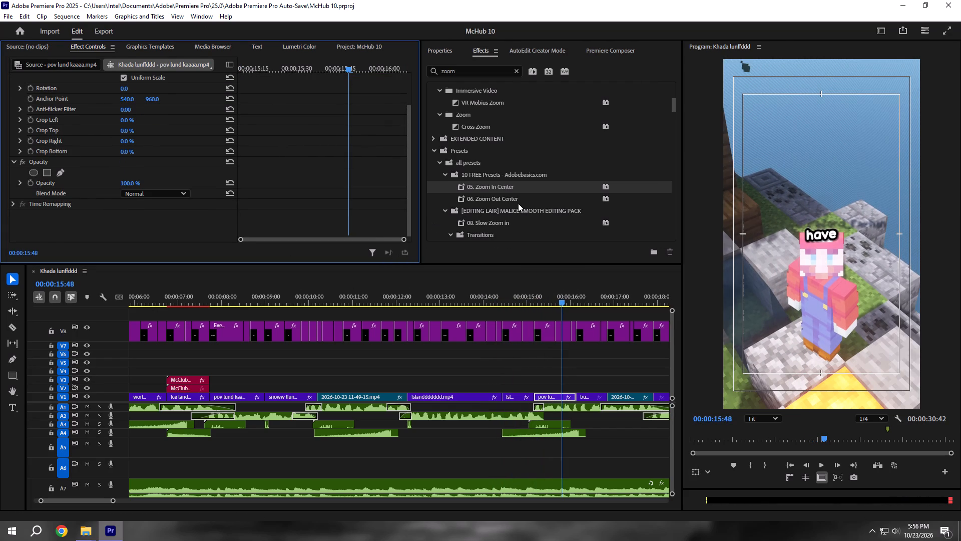
{"action": "left_click_drag", "start_coordinate": [518, 203], "coordinate": [552, 395]}
{"action": "key", "text": "ctrl+s"}
{"action": "scroll", "coordinate": [497, 344], "scroll_direction": "down", "scroll_amount": 5, "text": "alt"}
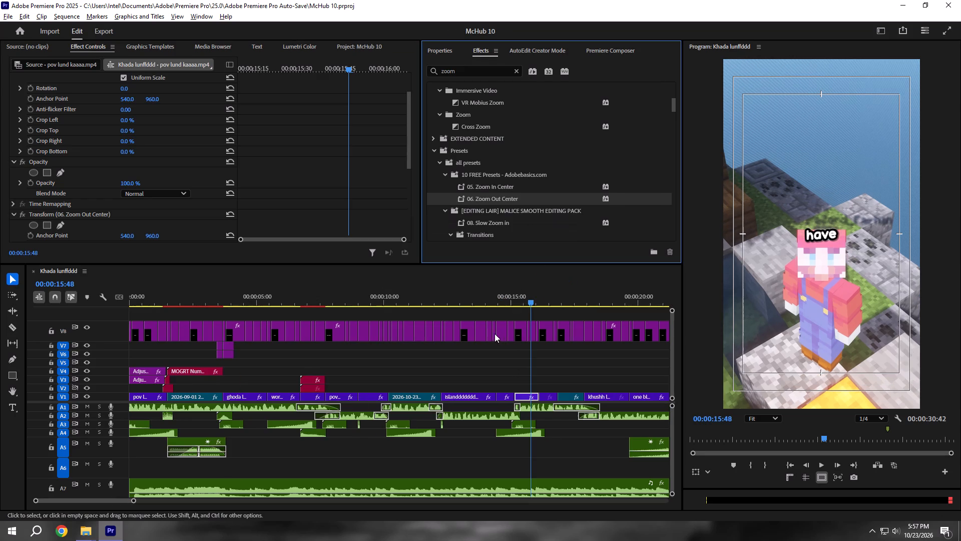
{"action": "key", "text": "space"}
{"action": "key", "text": "space"}
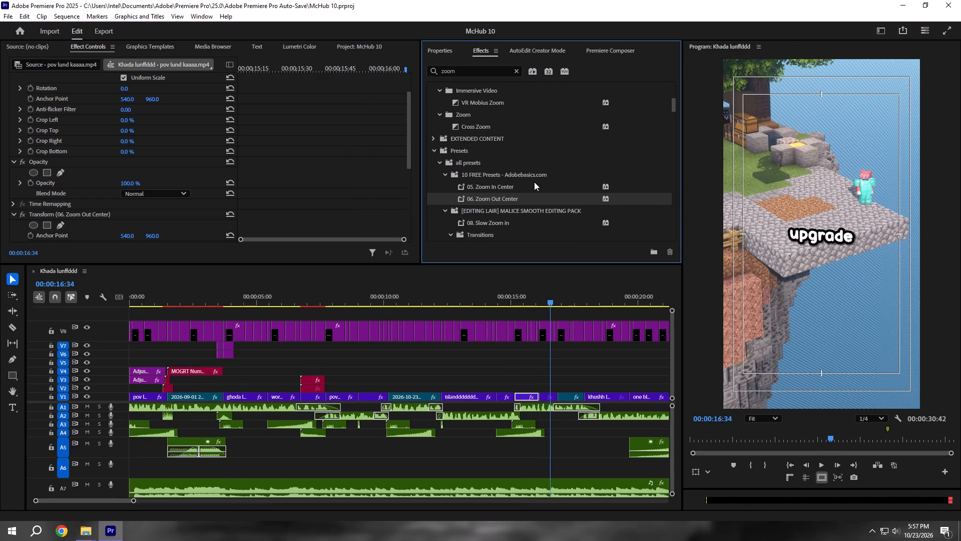
Apply the 05. Zoom In Center preset to the build kar laude.mp4 clip at 00:00:16:34 and play on from there.
{"action": "left_click_drag", "start_coordinate": [516, 186], "coordinate": [550, 395]}
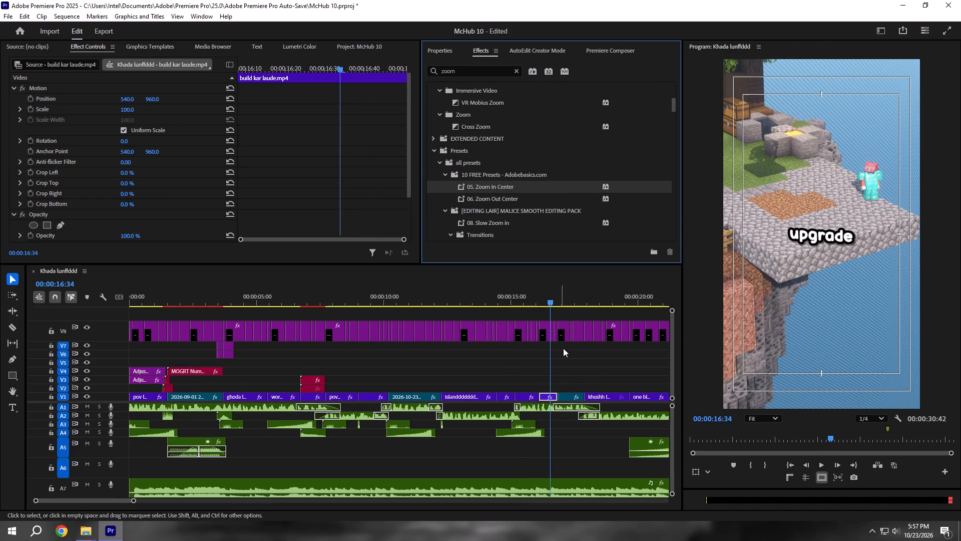
{"action": "key", "text": "space"}
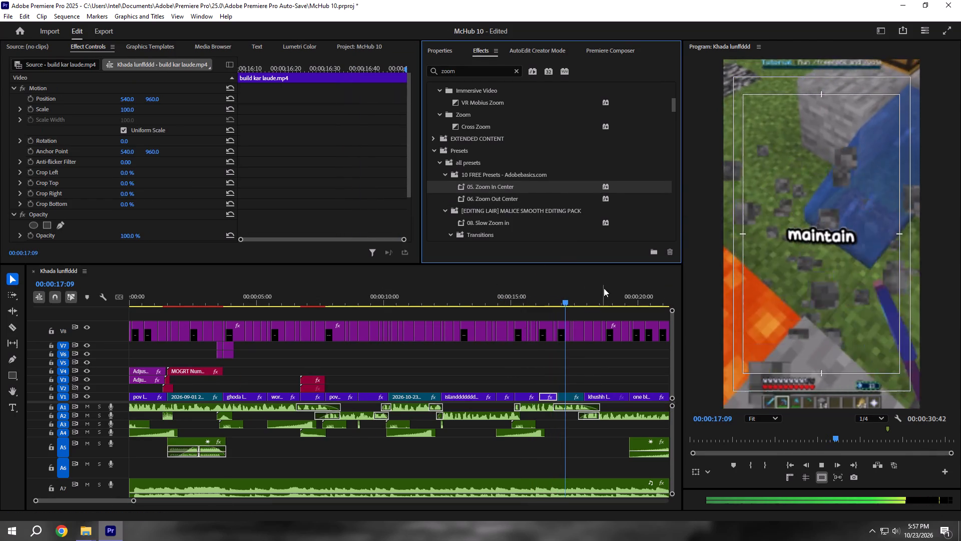
{"action": "key", "text": "space"}
{"action": "left_click_drag", "start_coordinate": [518, 200], "coordinate": [572, 395]}
{"action": "left_click_drag", "start_coordinate": [560, 293], "coordinate": [500, 307]}
{"action": "key", "text": "space"}
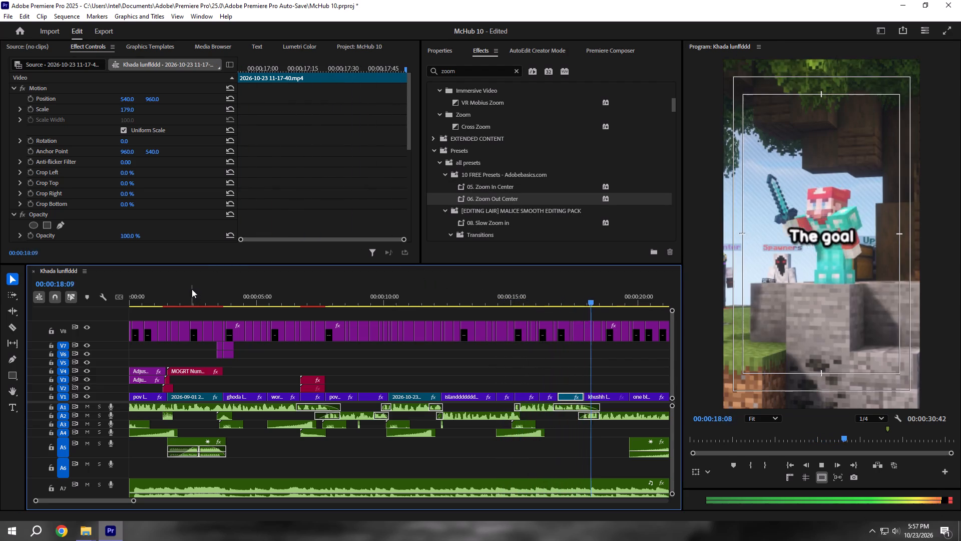
{"action": "key", "text": "space"}
{"action": "key", "text": "space"}
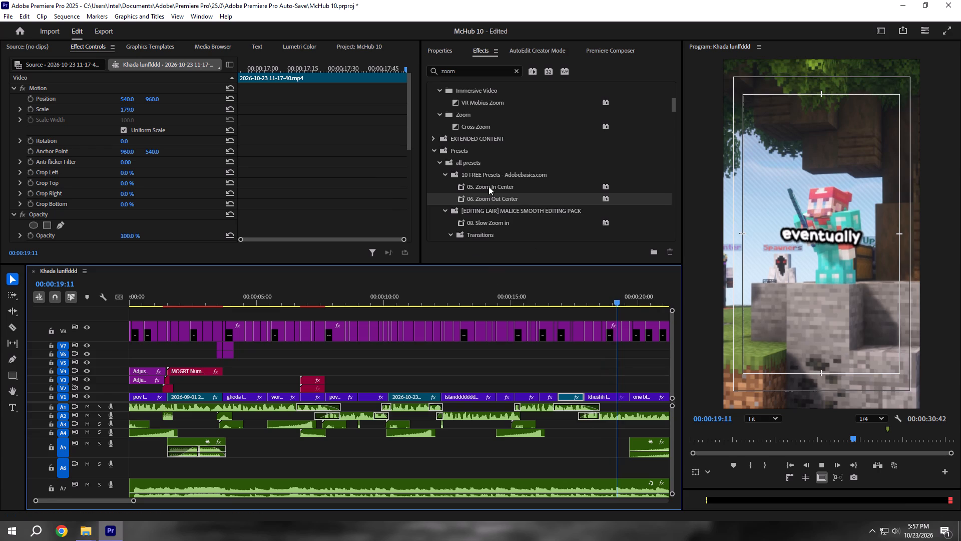
Apply the 05. Zoom In Center preset to the khushh lunddd.mp4 clip and preview it from its start.
{"action": "left_click_drag", "start_coordinate": [489, 186], "coordinate": [601, 395]}
{"action": "key", "text": "space"}
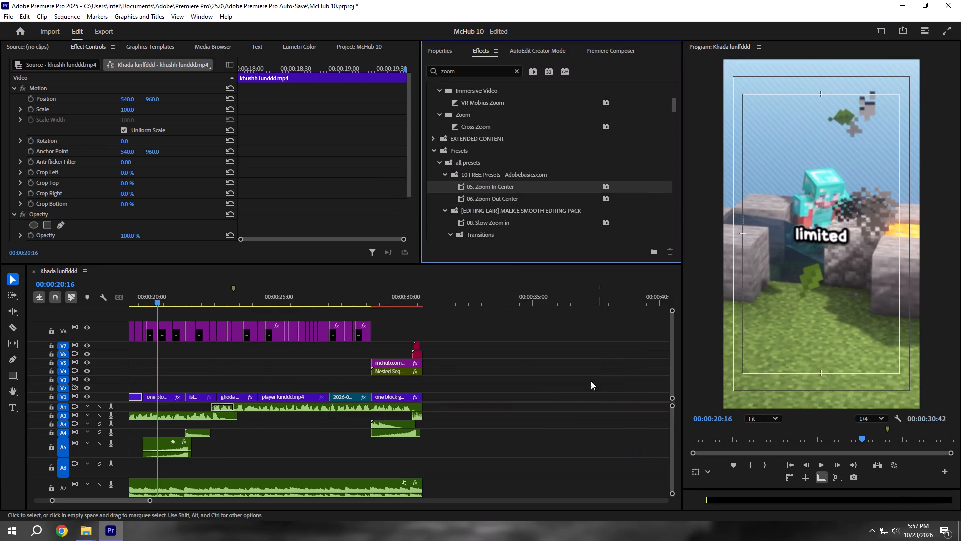
{"action": "scroll", "coordinate": [329, 395], "scroll_direction": "up", "scroll_amount": 11}
{"action": "left_click_drag", "start_coordinate": [271, 305], "coordinate": [270, 305], "text": "shift"}
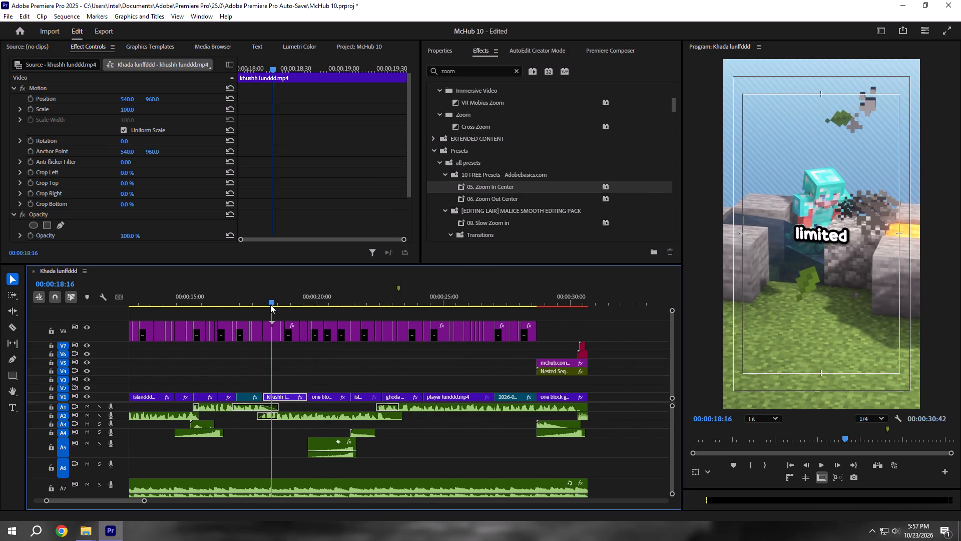
{"action": "left_click_drag", "start_coordinate": [270, 305], "coordinate": [263, 302], "text": "shift"}
{"action": "key", "text": "space"}
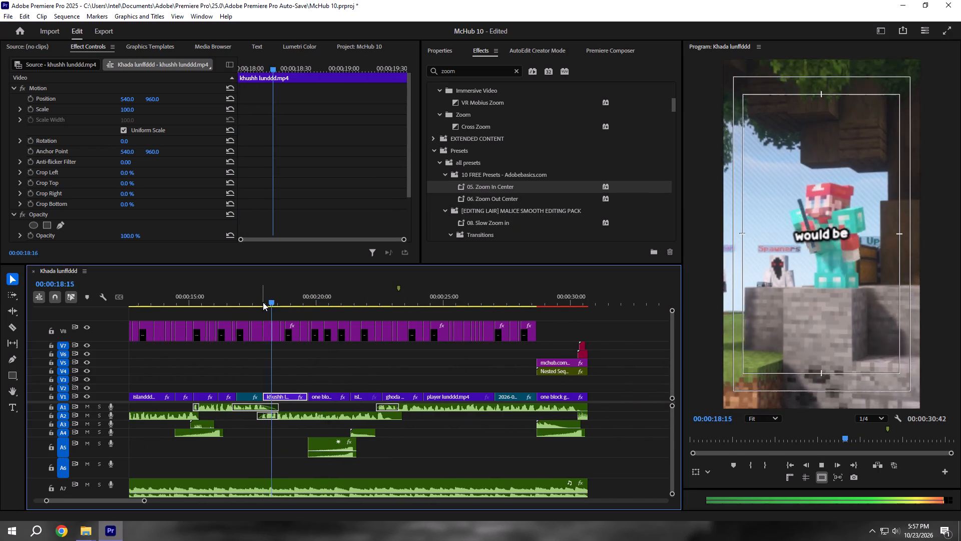
{"action": "key", "text": "space"}
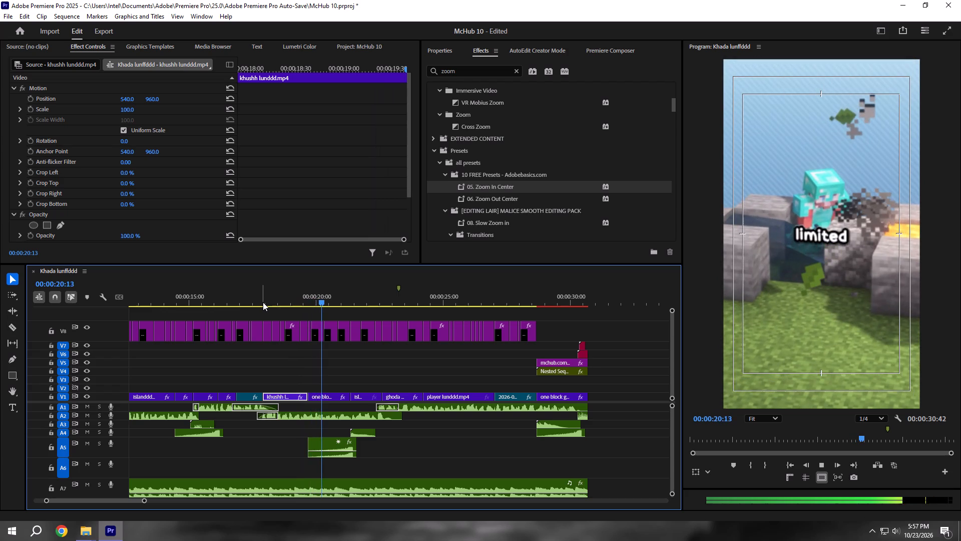
Replace the 05. Zoom In Center effect on the one block gennn farm.mp4 clip near 00:00:20:13 with 06. Zoom Out Center and preview it.
{"action": "left_click", "coordinate": [320, 398]}
{"action": "scroll", "coordinate": [135, 223], "scroll_direction": "down", "scroll_amount": 6}
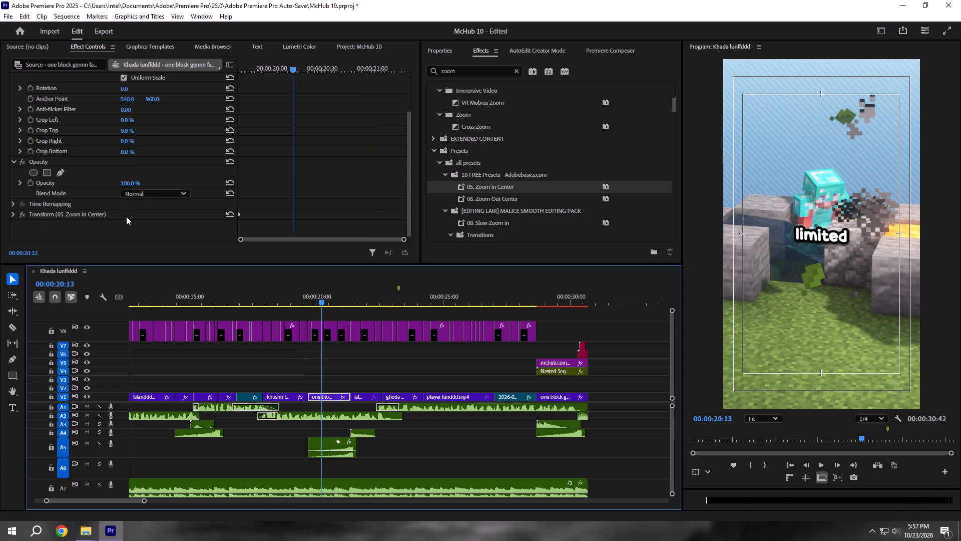
{"action": "left_click", "coordinate": [126, 216]}
{"action": "left_click", "coordinate": [126, 212]}
{"action": "key", "text": "BackSpace"}
{"action": "key", "text": "ctrl+s"}
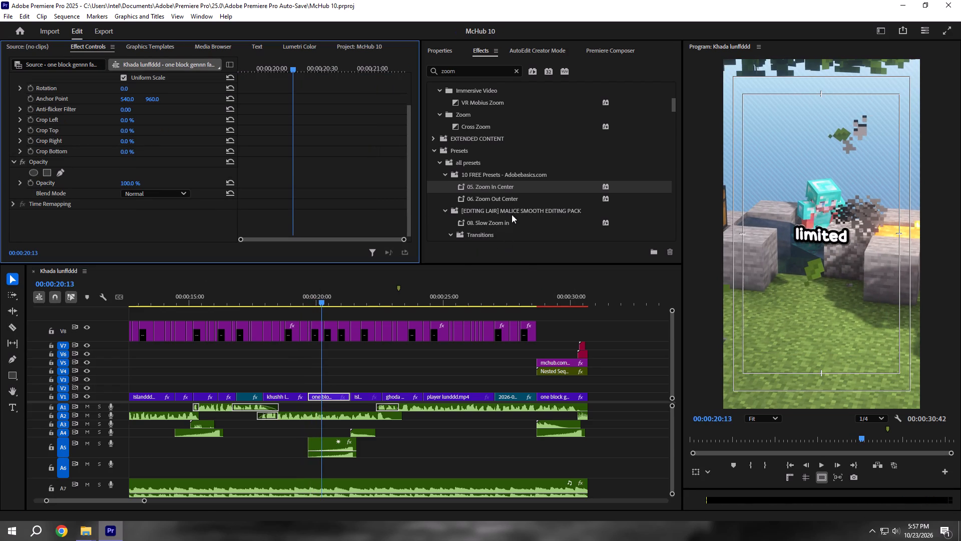
{"action": "left_click_drag", "start_coordinate": [507, 197], "coordinate": [318, 398]}
{"action": "left_click", "coordinate": [362, 374]}
{"action": "key", "text": "space"}
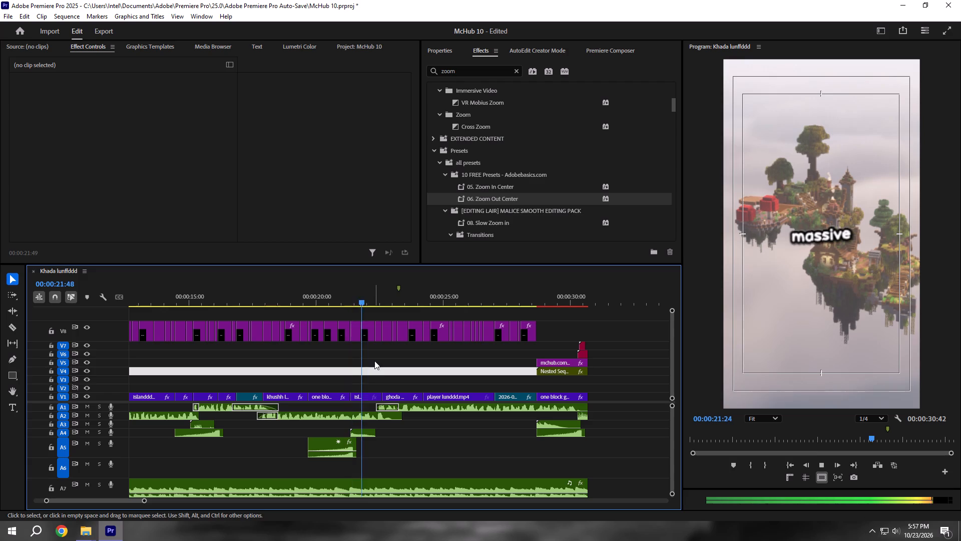
{"action": "key", "text": "space"}
Apply the 05. Zoom In Center preset to the island "bada wala" clip at 00:00:22:01 and preview it.
{"action": "left_click_drag", "start_coordinate": [497, 187], "coordinate": [363, 395]}
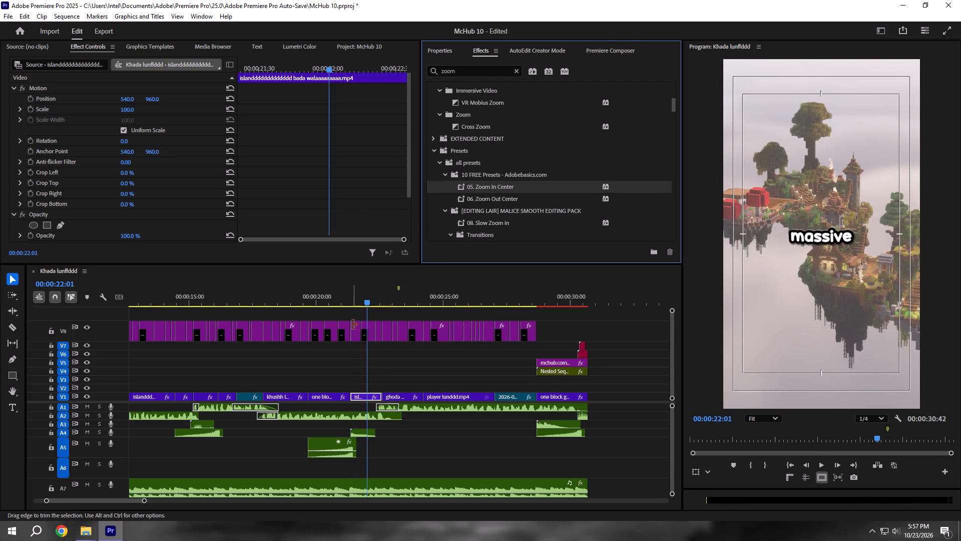
{"action": "key", "text": "space"}
{"action": "key", "text": "space"}
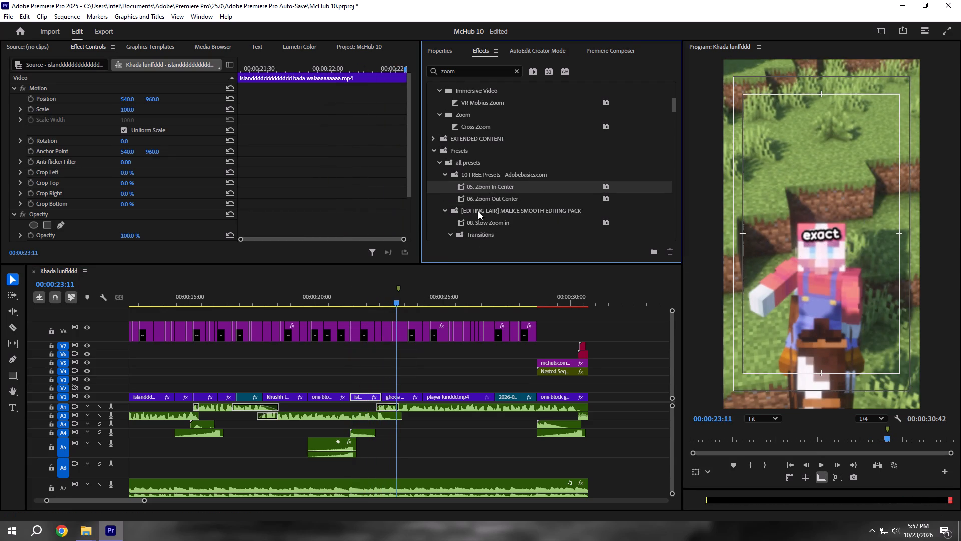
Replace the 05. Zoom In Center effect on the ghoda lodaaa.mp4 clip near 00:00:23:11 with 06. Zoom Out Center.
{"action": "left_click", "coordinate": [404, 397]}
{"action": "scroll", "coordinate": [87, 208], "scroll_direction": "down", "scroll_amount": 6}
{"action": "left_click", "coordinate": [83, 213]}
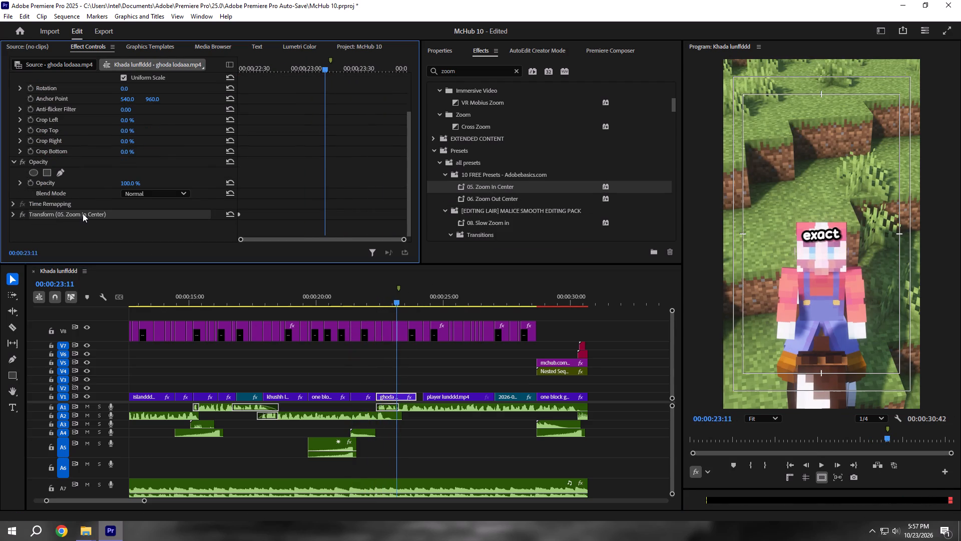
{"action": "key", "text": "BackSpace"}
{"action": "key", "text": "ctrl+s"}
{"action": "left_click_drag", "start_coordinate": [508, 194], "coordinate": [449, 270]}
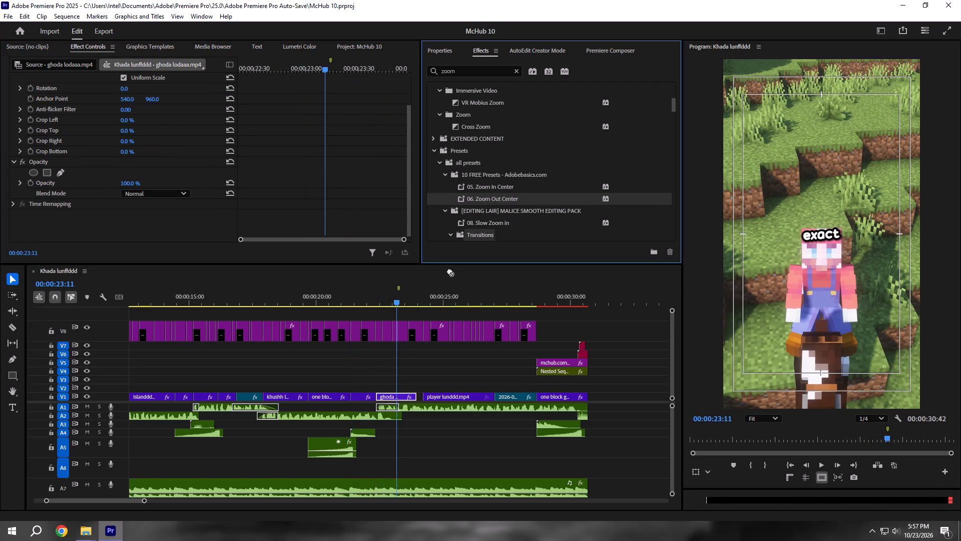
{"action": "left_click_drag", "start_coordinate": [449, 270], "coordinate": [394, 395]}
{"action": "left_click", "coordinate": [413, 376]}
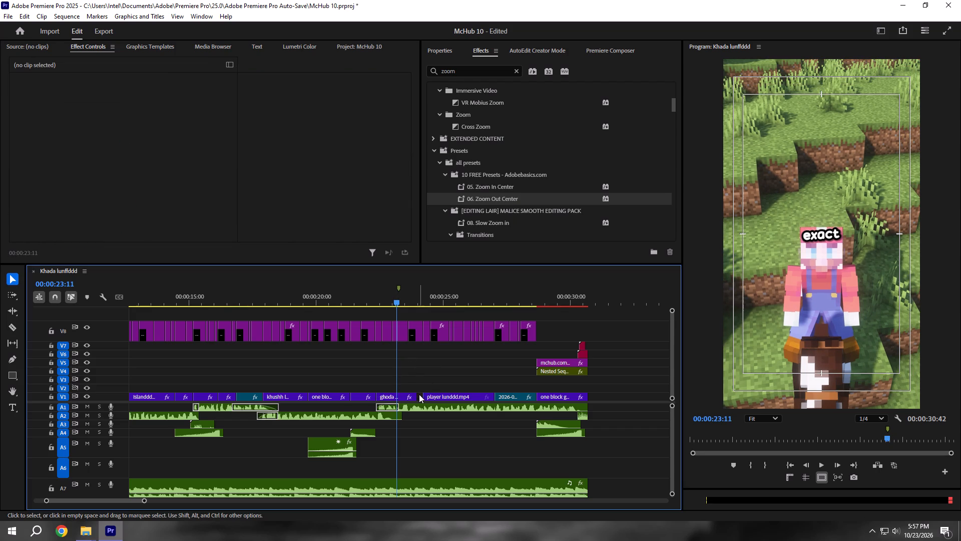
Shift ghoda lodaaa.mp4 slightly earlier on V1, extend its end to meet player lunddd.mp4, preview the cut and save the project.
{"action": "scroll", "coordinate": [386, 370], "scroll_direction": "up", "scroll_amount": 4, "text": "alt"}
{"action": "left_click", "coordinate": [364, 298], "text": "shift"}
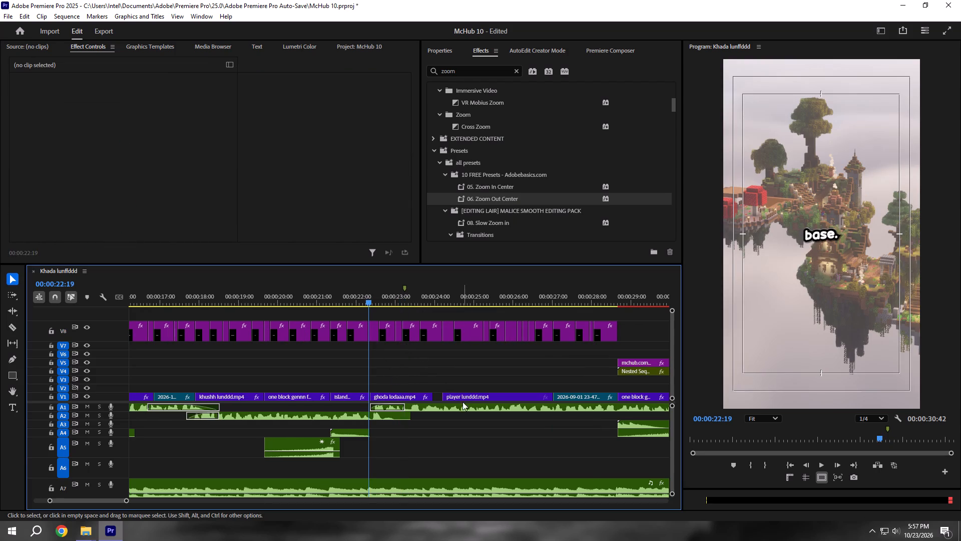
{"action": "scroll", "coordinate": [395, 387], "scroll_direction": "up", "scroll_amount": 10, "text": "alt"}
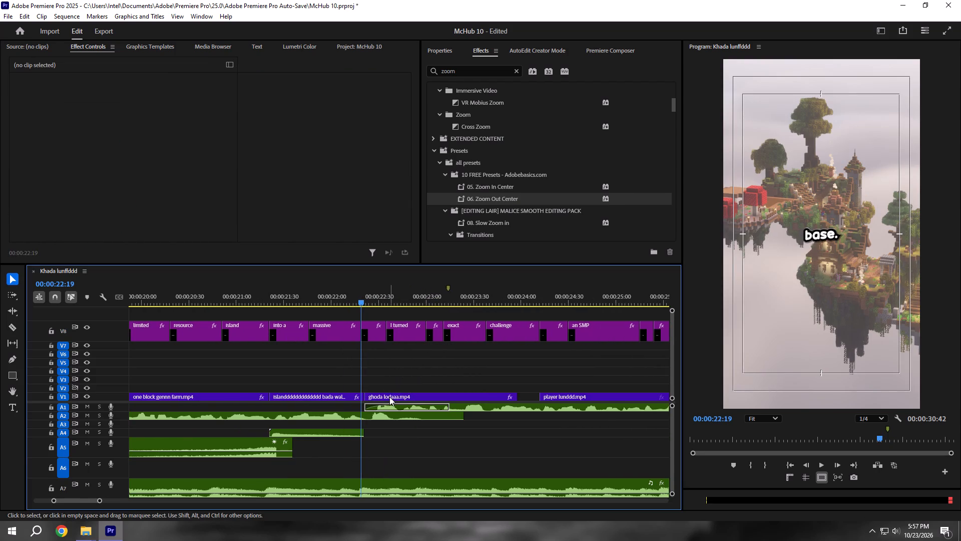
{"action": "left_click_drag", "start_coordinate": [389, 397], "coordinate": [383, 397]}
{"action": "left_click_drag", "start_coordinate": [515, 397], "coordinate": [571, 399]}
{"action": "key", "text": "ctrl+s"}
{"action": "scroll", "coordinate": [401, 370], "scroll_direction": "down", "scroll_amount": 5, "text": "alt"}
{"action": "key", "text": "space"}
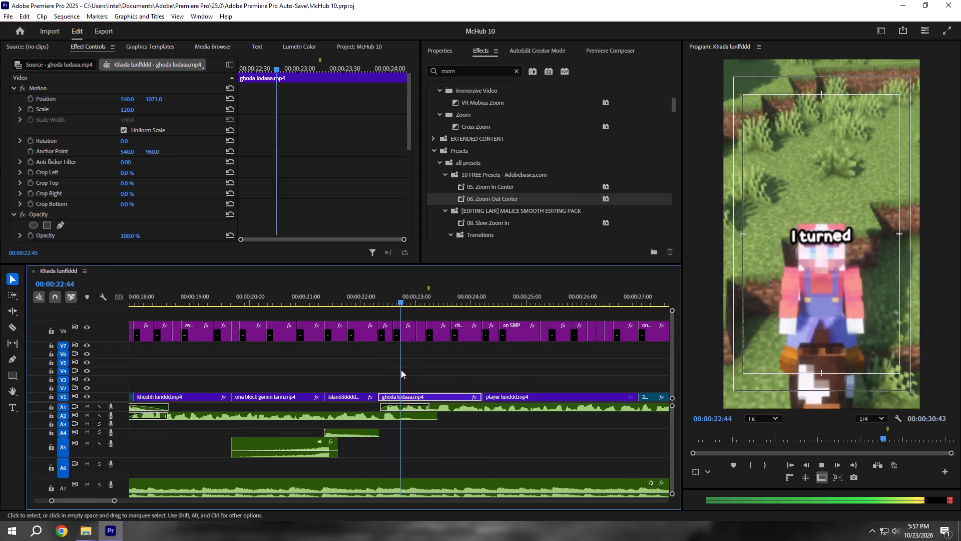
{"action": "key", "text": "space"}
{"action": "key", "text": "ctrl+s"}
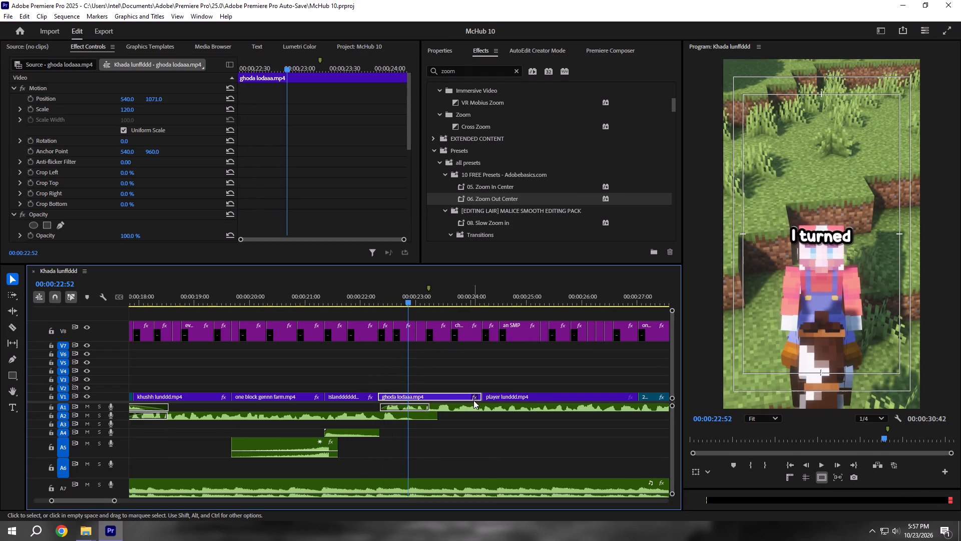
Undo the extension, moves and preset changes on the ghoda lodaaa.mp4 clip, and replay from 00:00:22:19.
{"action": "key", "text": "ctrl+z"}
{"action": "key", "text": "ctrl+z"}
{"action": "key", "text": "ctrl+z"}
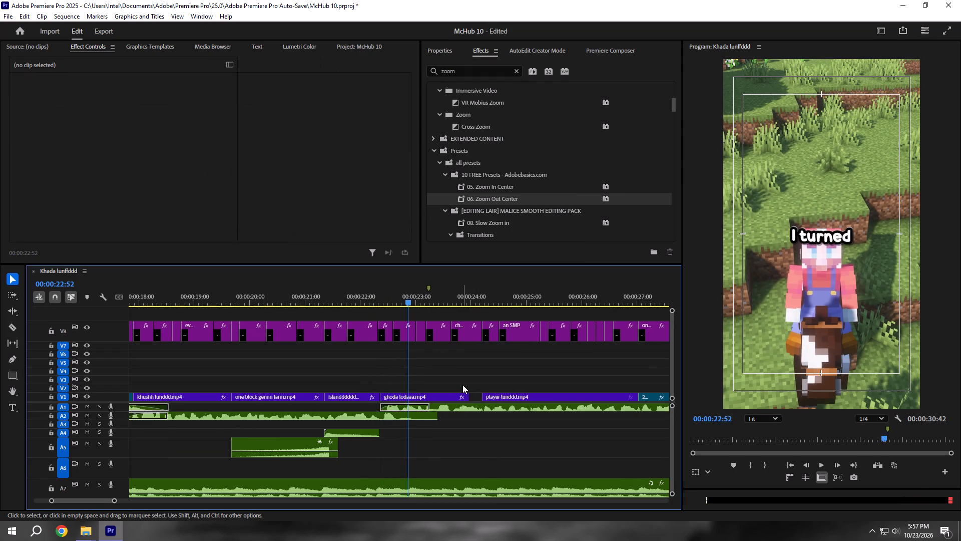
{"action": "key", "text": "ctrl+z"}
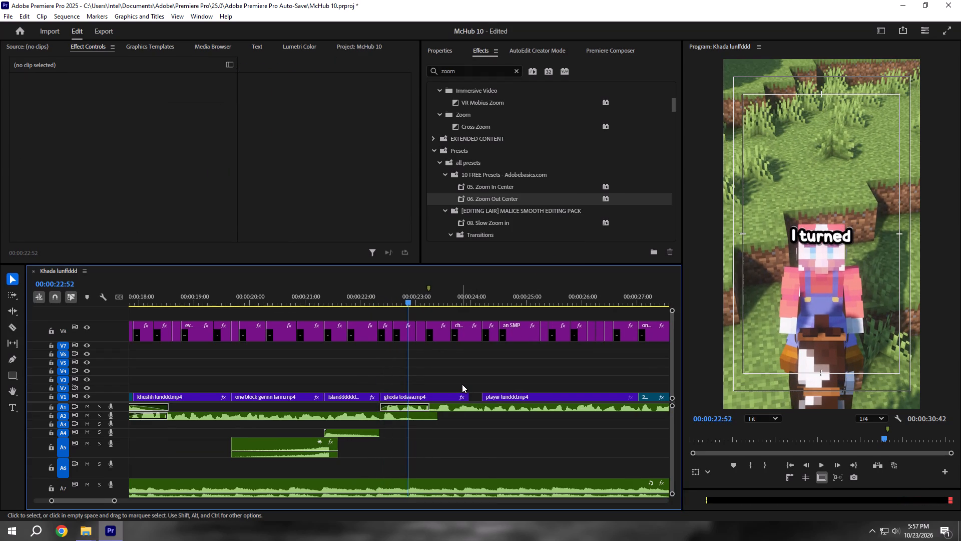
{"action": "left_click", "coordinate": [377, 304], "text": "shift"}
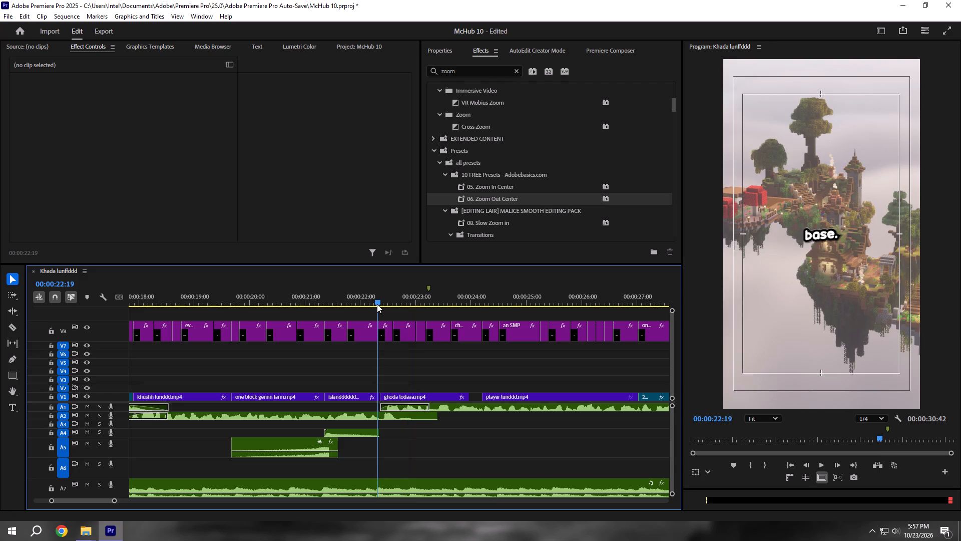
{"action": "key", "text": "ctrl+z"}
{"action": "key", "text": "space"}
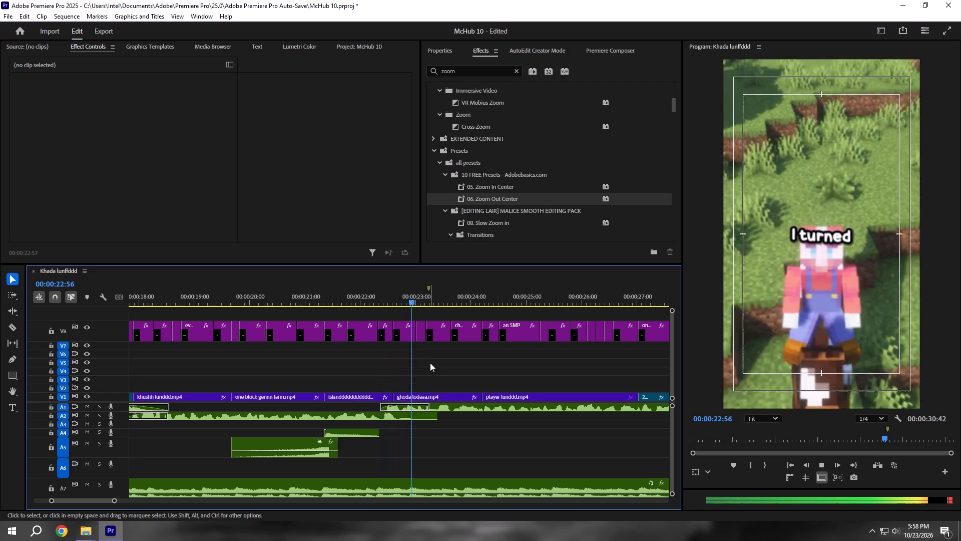
Replace the Transform preset on the second ghoda lodaaa.mp4 clip near 00:00:23:16 with 06. Zoom Out Center, save and preview the cut.
{"action": "key", "text": "space"}
{"action": "left_click", "coordinate": [443, 397]}
{"action": "scroll", "coordinate": [119, 209], "scroll_direction": "down", "scroll_amount": 6}
{"action": "left_click", "coordinate": [108, 215]}
{"action": "key", "text": "BackSpace"}
{"action": "key", "text": "ctrl+s"}
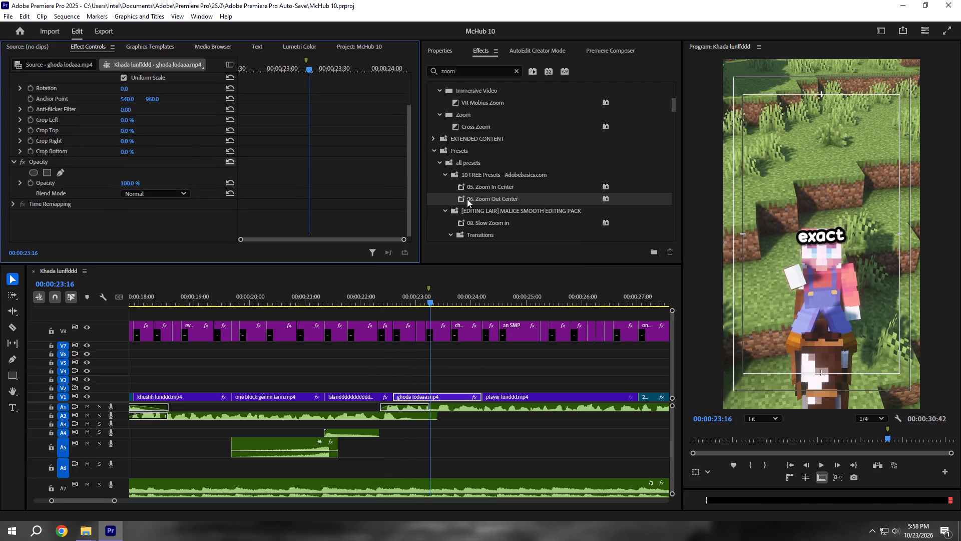
{"action": "left_click_drag", "start_coordinate": [510, 196], "coordinate": [468, 397]}
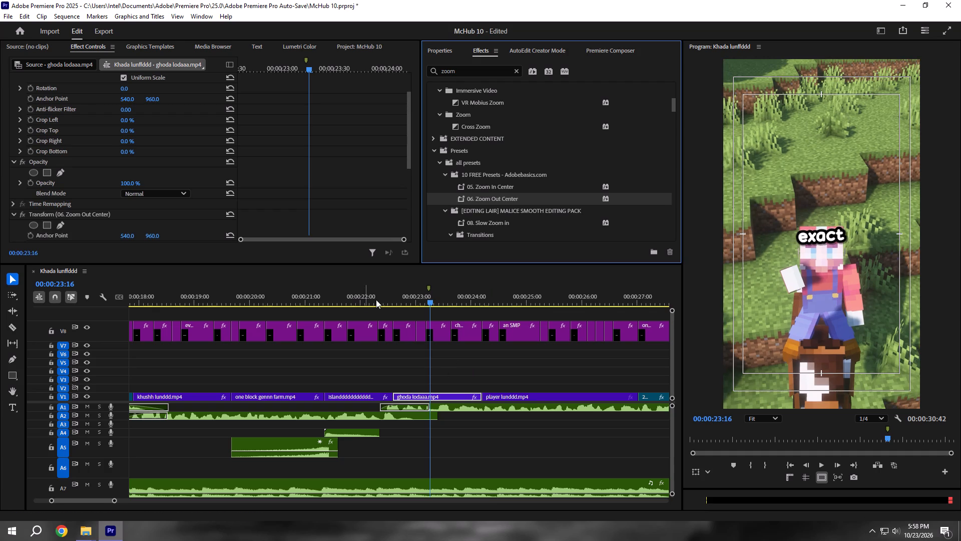
{"action": "left_click", "coordinate": [389, 303], "text": "shift"}
{"action": "key", "text": "space"}
{"action": "scroll", "coordinate": [389, 303], "scroll_direction": "down", "scroll_amount": 5, "text": "alt"}
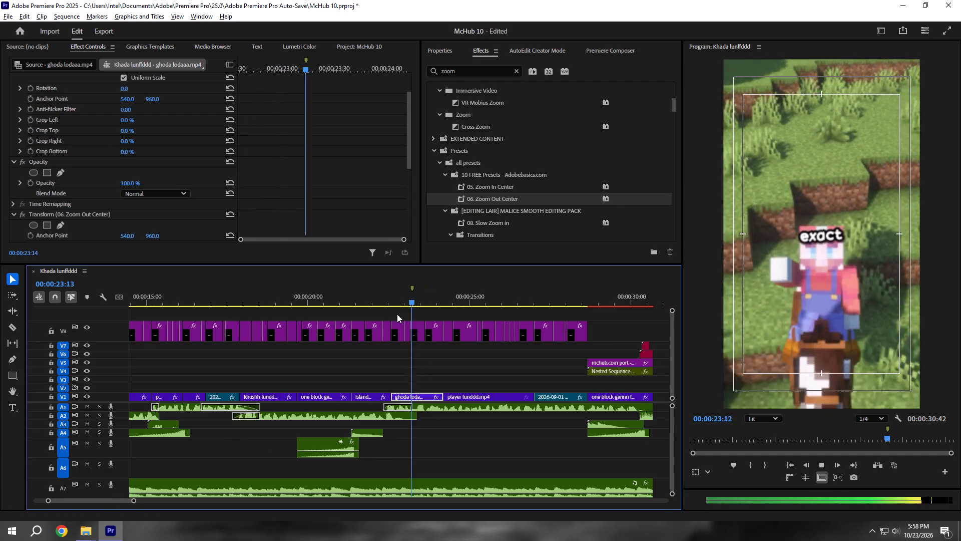
{"action": "key", "text": "space"}
{"action": "key", "text": "space"}
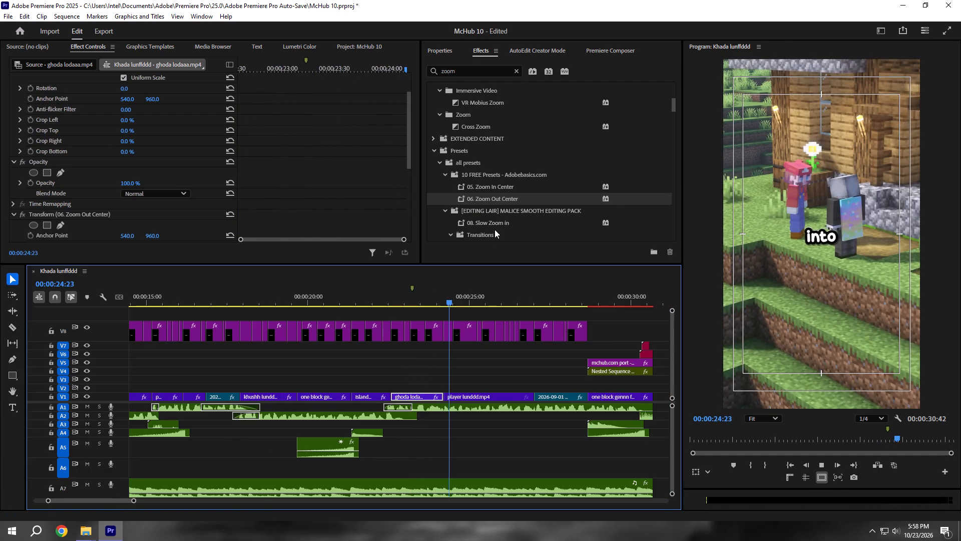
{"action": "key", "text": "space"}
Apply the 05. Zoom In Center preset to player lunddd.mp4 on V1, preview through the end section and save the project.
{"action": "left_click_drag", "start_coordinate": [497, 187], "coordinate": [493, 193]}
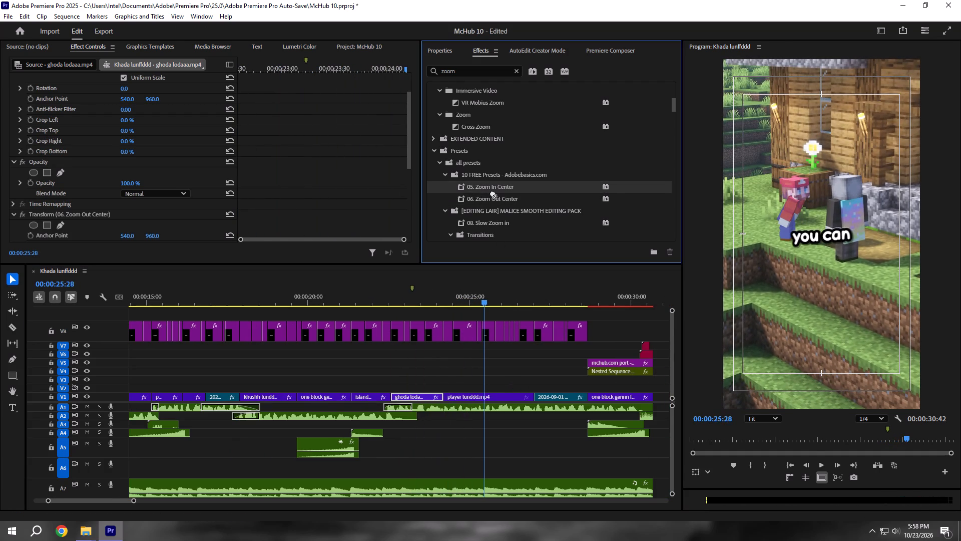
{"action": "left_click_drag", "start_coordinate": [493, 193], "coordinate": [480, 394]}
{"action": "key", "text": "space"}
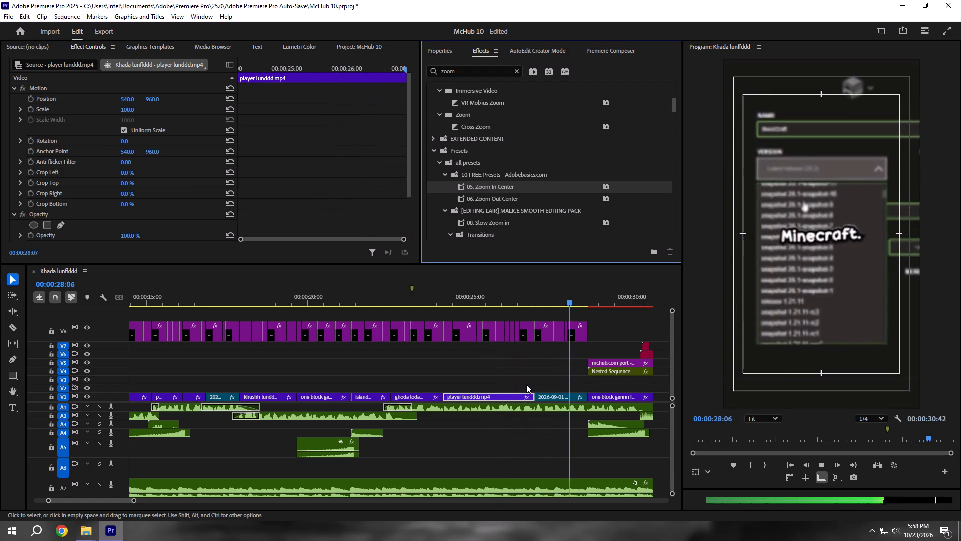
{"action": "key", "text": "ctrl+s"}
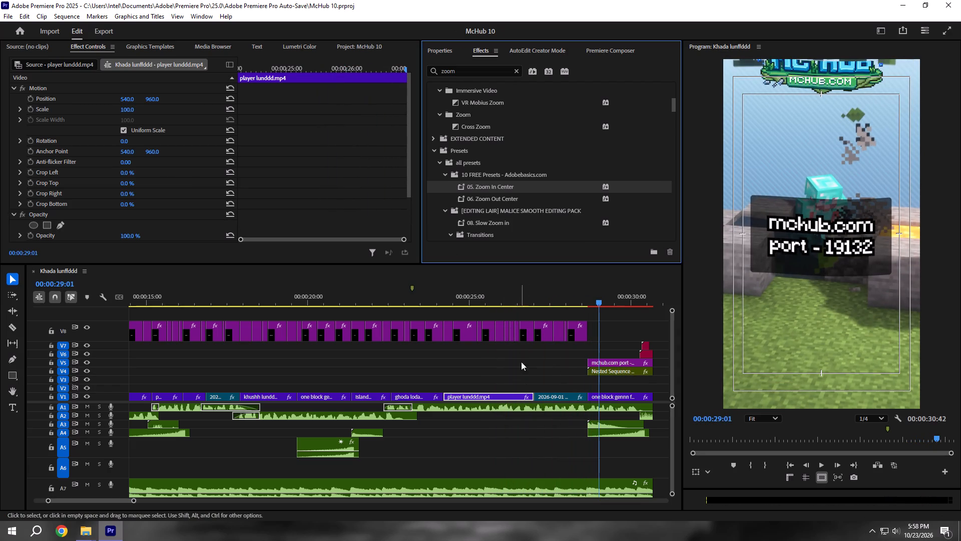
Keyframe the Motion Scale of player lunddd.mp4 from 100 at the clip's start to 115 toward its end, and save.
{"action": "left_click", "coordinate": [480, 302]}
{"action": "scroll", "coordinate": [113, 167], "scroll_direction": "down", "scroll_amount": 6}
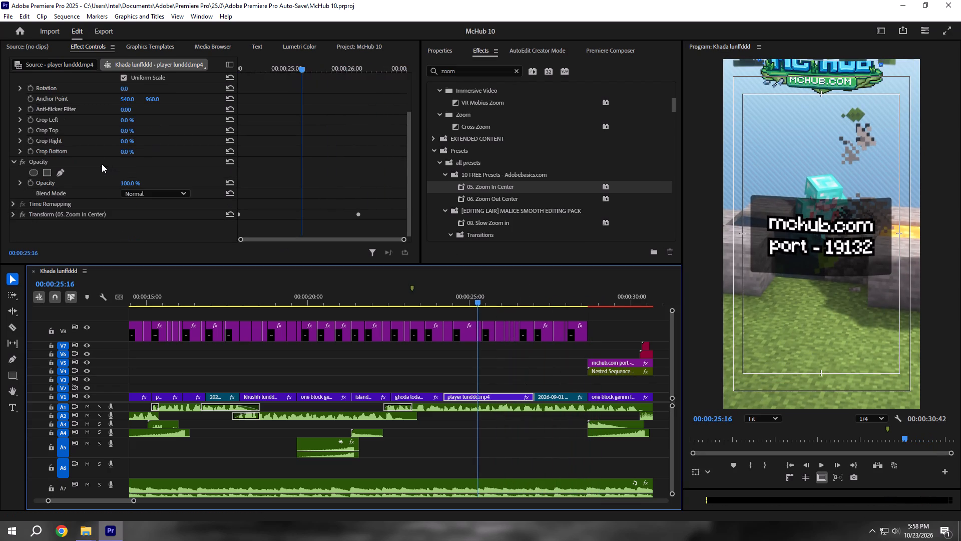
{"action": "scroll", "coordinate": [94, 164], "scroll_direction": "up", "scroll_amount": 6}
{"action": "left_click", "coordinate": [31, 109]}
{"action": "left_click", "coordinate": [245, 66]}
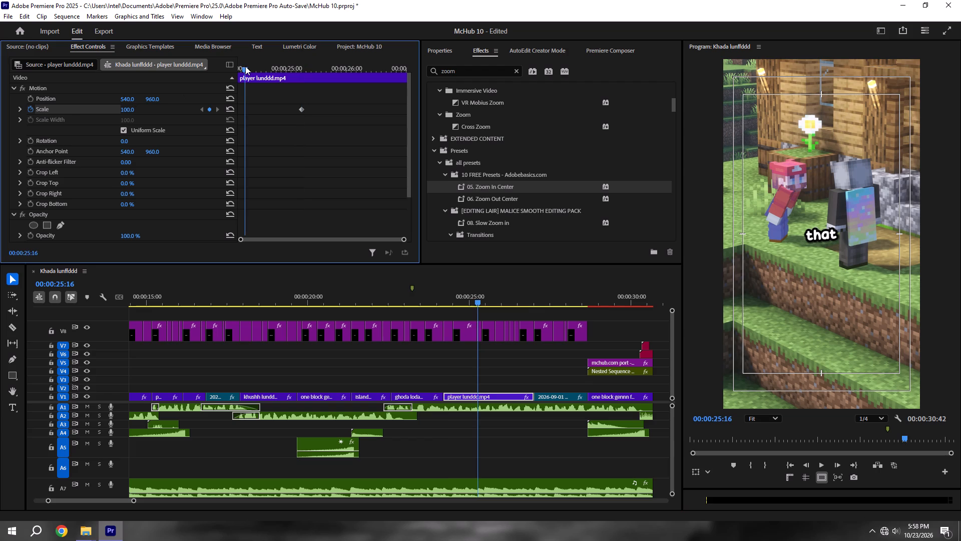
{"action": "left_click_drag", "start_coordinate": [303, 110], "coordinate": [161, 113]}
{"action": "left_click", "coordinate": [295, 63]}
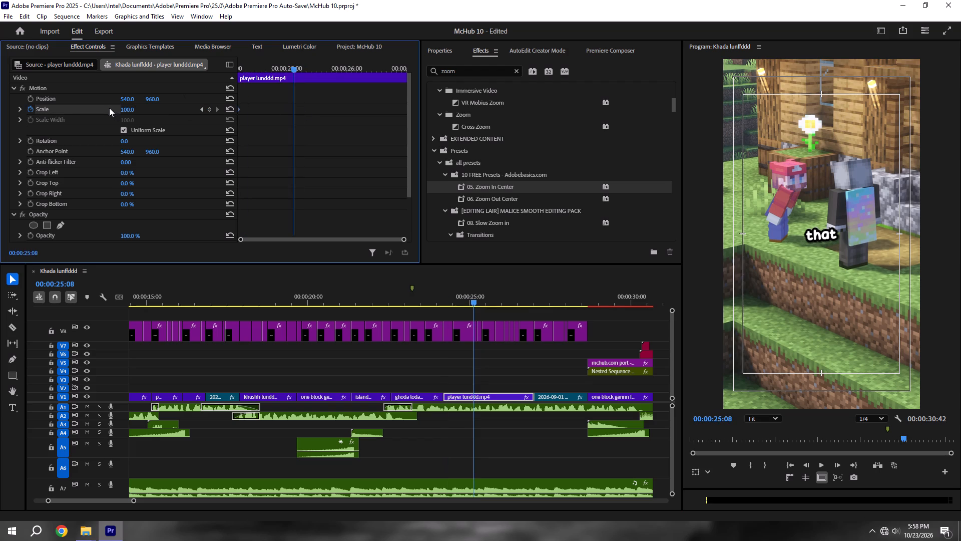
{"action": "left_click", "coordinate": [130, 105]}
{"action": "left_click", "coordinate": [132, 110]}
{"action": "key", "text": "BackSpace"}
{"action": "type", "text": "115"}
{"action": "key", "text": "Return"}
{"action": "key", "text": "ctrl+s"}
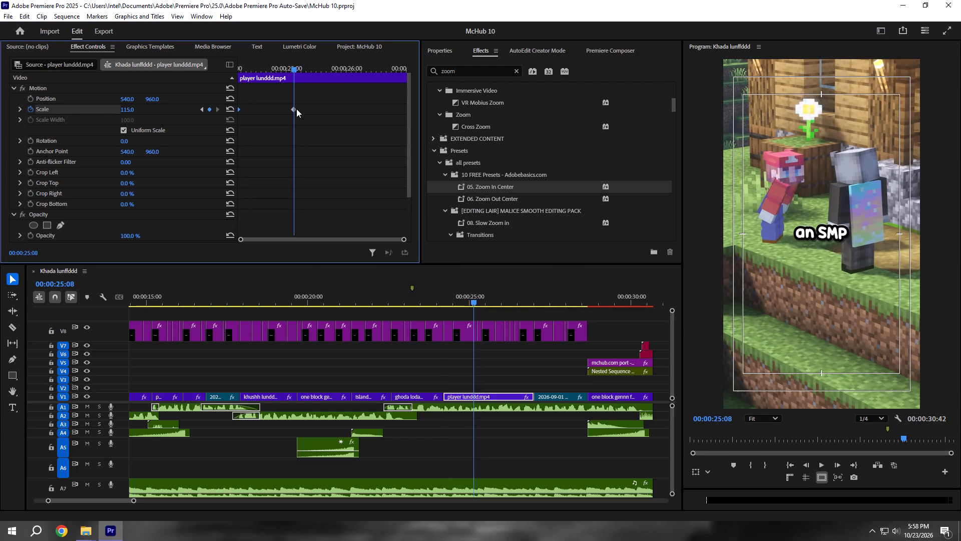
{"action": "left_click_drag", "start_coordinate": [296, 109], "coordinate": [474, 144]}
{"action": "key", "text": "ctrl+s"}
{"action": "scroll", "coordinate": [302, 218], "scroll_direction": "down", "scroll_amount": 6, "text": "alt"}
{"action": "key", "text": "ctrl+s"}
{"action": "scroll", "coordinate": [412, 332], "scroll_direction": "down", "scroll_amount": 13, "text": "ctrl"}
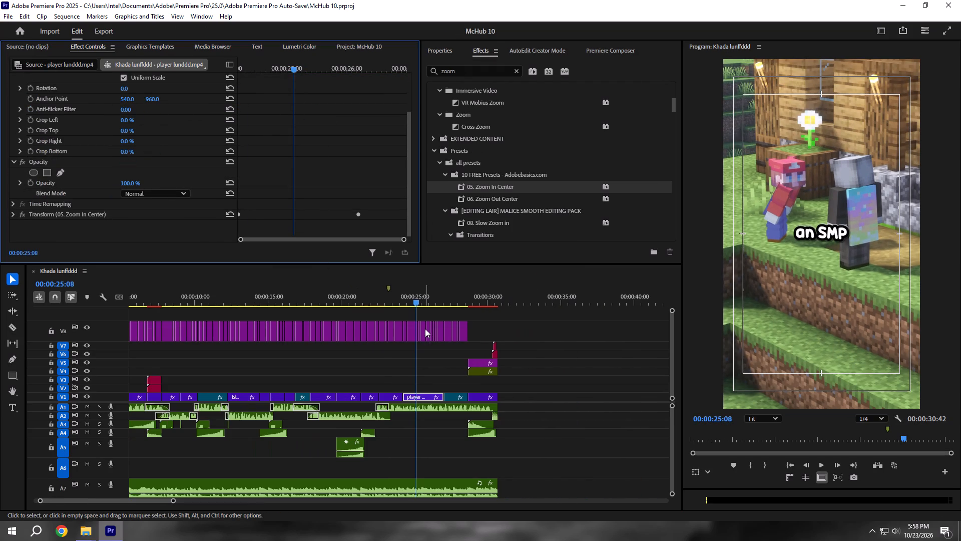
Play the sequence from 00:00:00:00 to review the opening clips and their zooms.
{"action": "left_click_drag", "start_coordinate": [792, 467], "coordinate": [782, 465]}
{"action": "scroll", "coordinate": [500, 436], "scroll_direction": "down", "scroll_amount": 6, "text": "alt"}
{"action": "left_click", "coordinate": [521, 413]}
{"action": "key", "text": "space"}
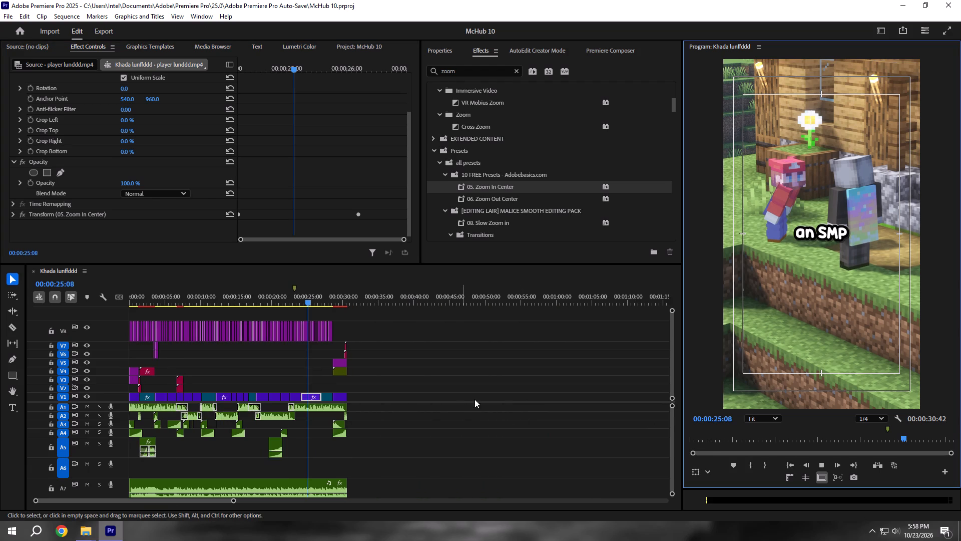
{"action": "scroll", "coordinate": [316, 425], "scroll_direction": "up", "scroll_amount": 6}
{"action": "left_click_drag", "start_coordinate": [216, 298], "coordinate": [114, 318]}
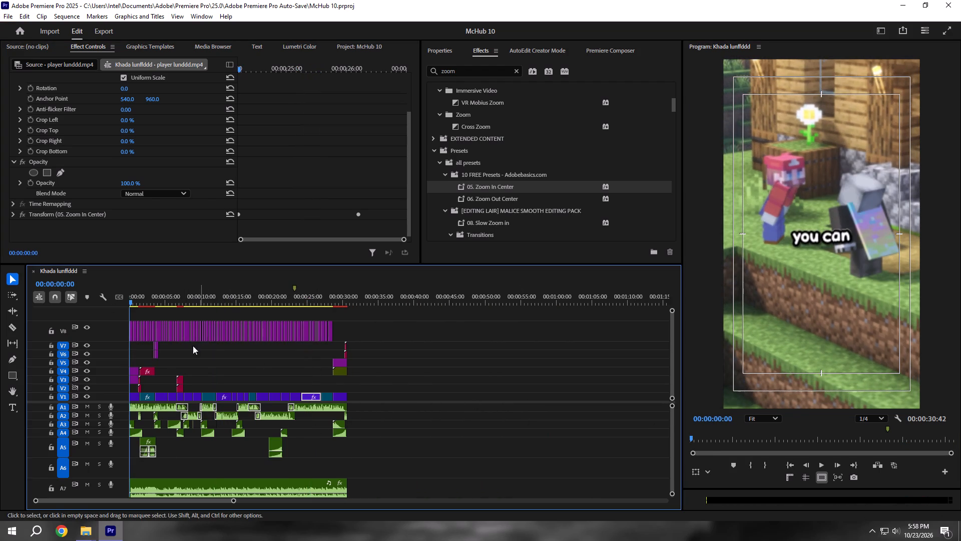
{"action": "key", "text": "space"}
{"action": "scroll", "coordinate": [163, 383], "scroll_direction": "up", "scroll_amount": 11, "text": "alt"}
{"action": "left_click", "coordinate": [348, 372]}
{"action": "key", "text": "space"}
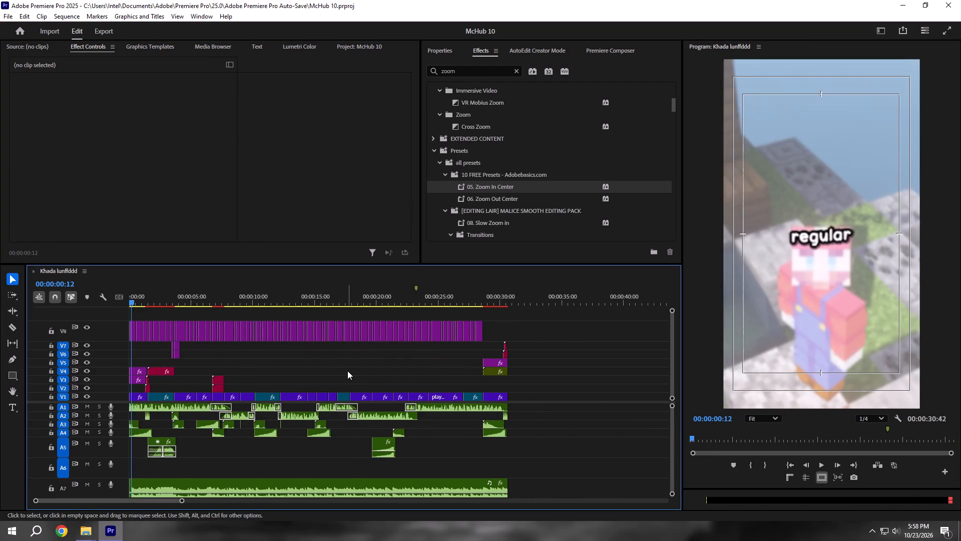
{"action": "key", "text": "space"}
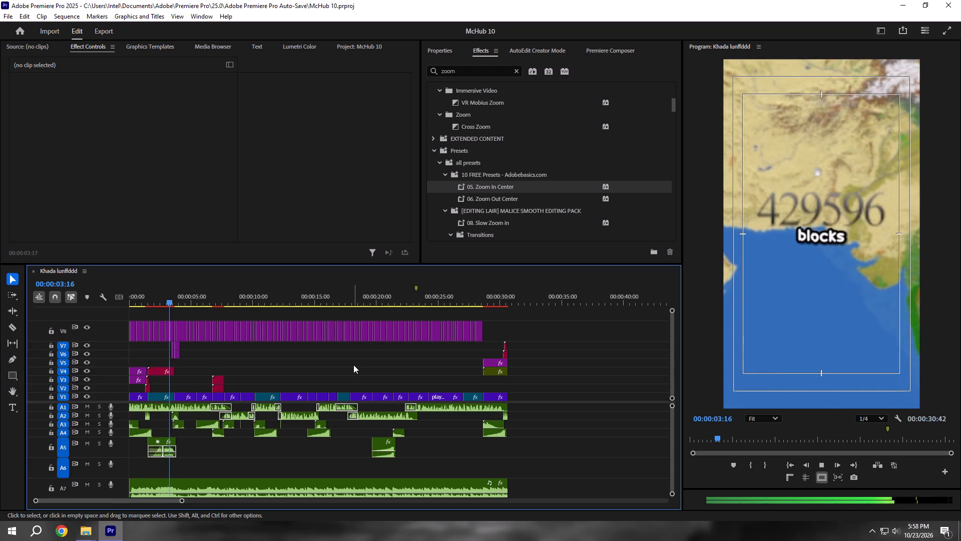
{"action": "key", "text": "space"}
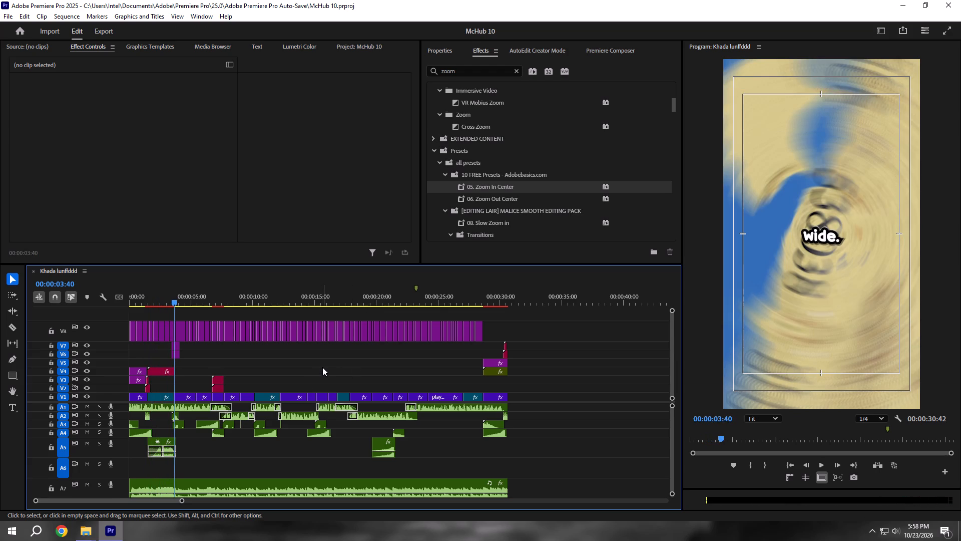
{"action": "key", "text": "space"}
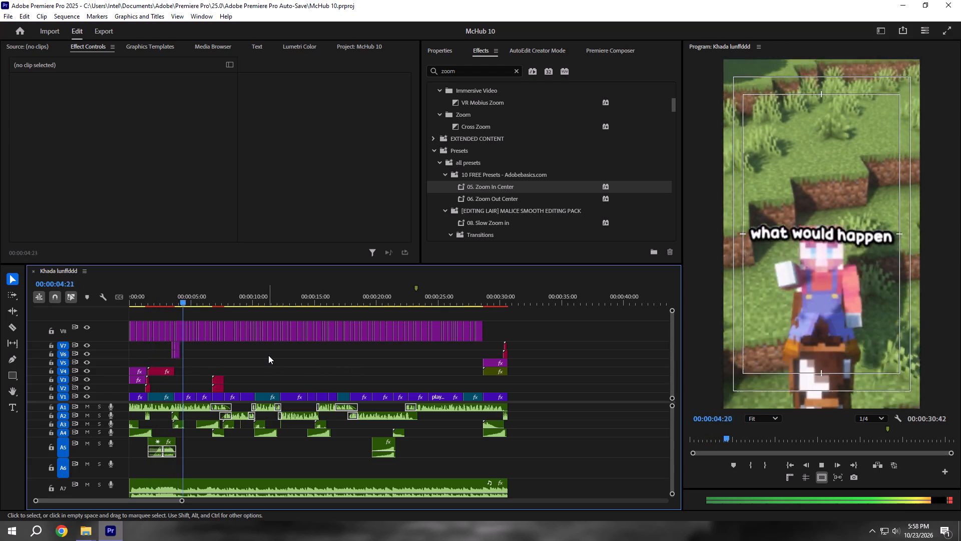
{"action": "key", "text": "space"}
{"action": "scroll", "coordinate": [204, 368], "scroll_direction": "up", "scroll_amount": 2, "text": "alt"}
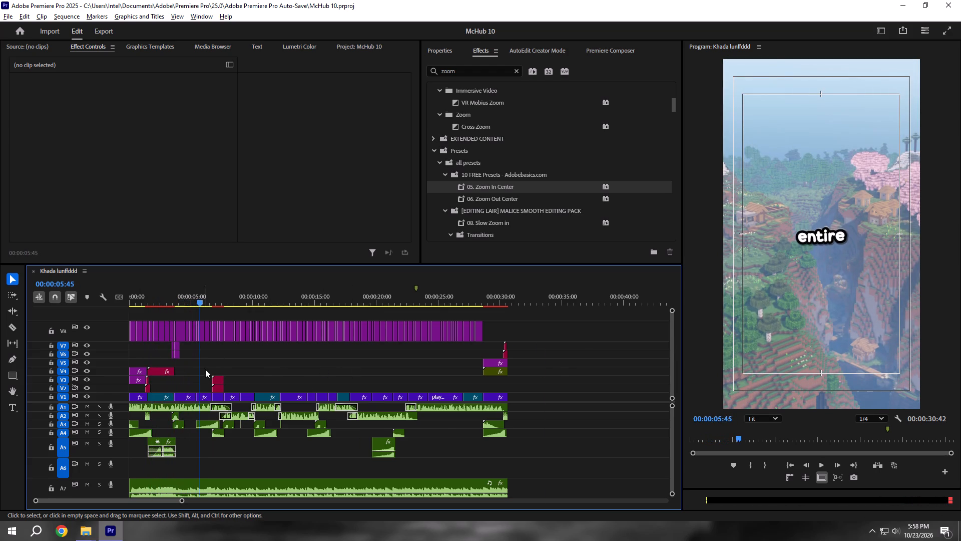
Inspect the effects of ghoda lodaaa.mp4 at 00:00:04:23, play the sequence from 00:00:03:41 to 00:00:28:09, and save the project.
{"action": "scroll", "coordinate": [205, 369], "scroll_direction": "up", "scroll_amount": 4, "text": "alt"}
{"action": "left_click", "coordinate": [164, 301]}
{"action": "left_click", "coordinate": [159, 400]}
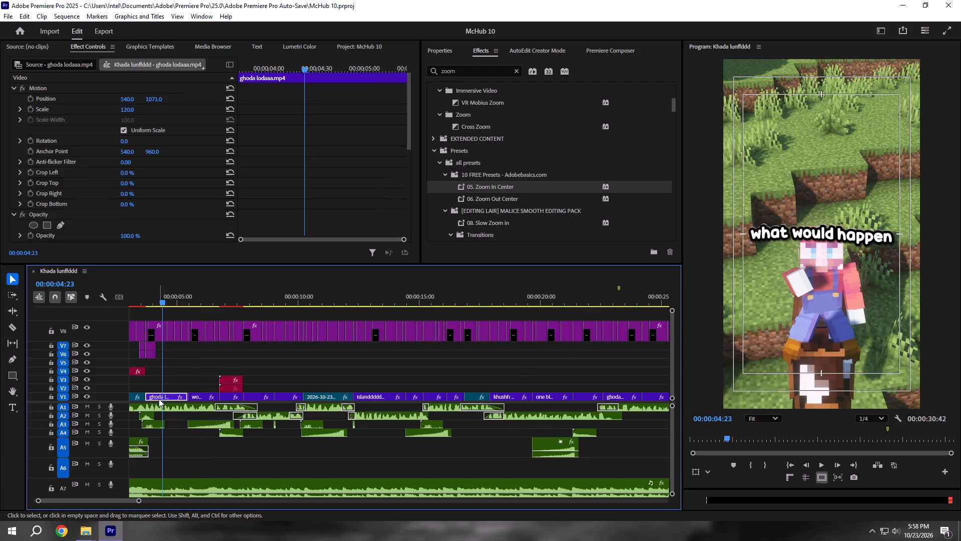
{"action": "scroll", "coordinate": [90, 170], "scroll_direction": "down", "scroll_amount": 11}
{"action": "key", "text": "ctrl+s"}
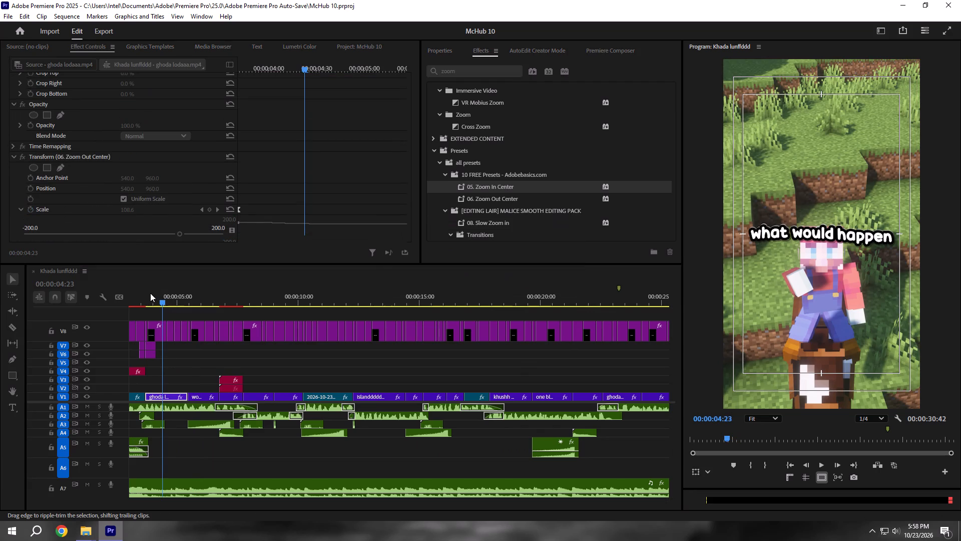
{"action": "left_click_drag", "start_coordinate": [154, 302], "coordinate": [145, 300], "text": "shift"}
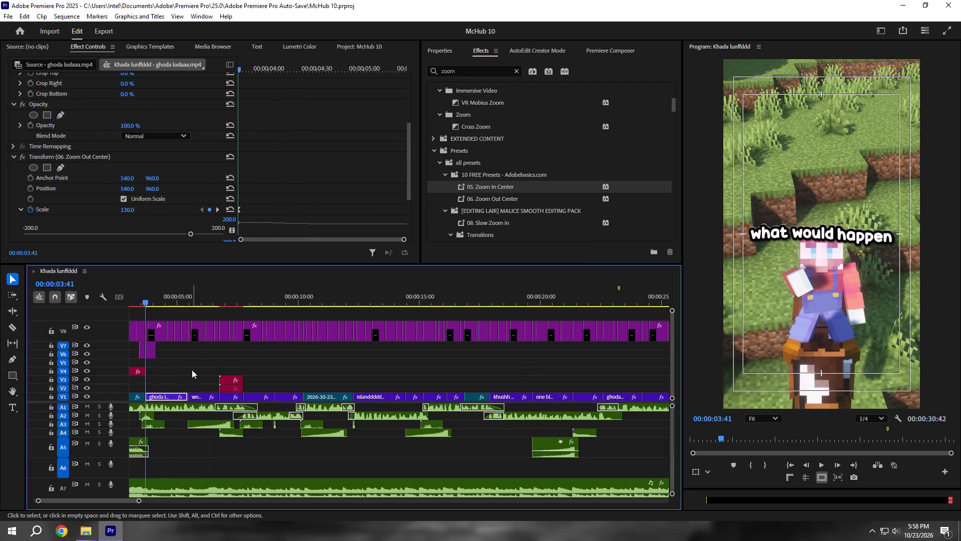
{"action": "left_click", "coordinate": [192, 370]}
{"action": "key", "text": "space"}
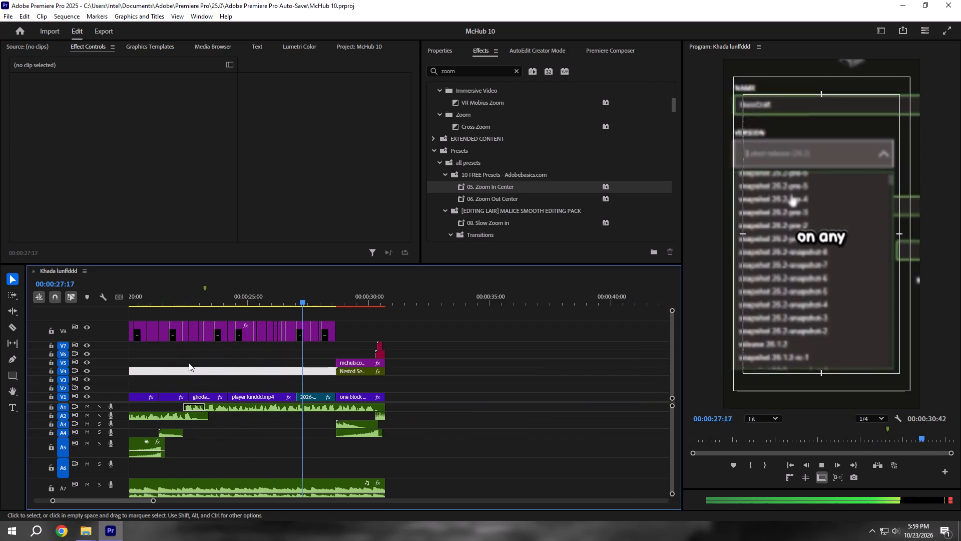
{"action": "key", "text": "ctrl+s"}
{"action": "scroll", "coordinate": [405, 443], "scroll_direction": "down", "scroll_amount": 5, "text": "alt"}
{"action": "key", "text": "ctrl+s"}
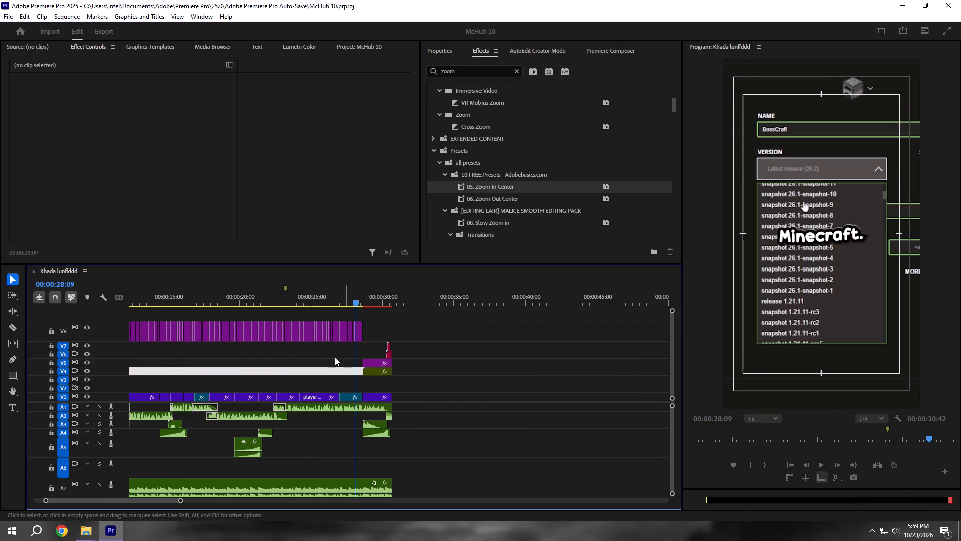
Add the Starter Pack's Digital Glitch transition with sound from Premiere Composer at the 00:00:27:01 cut after player lunddd.mp4, and save.
{"action": "scroll", "coordinate": [362, 395], "scroll_direction": "up", "scroll_amount": 6, "text": "alt"}
{"action": "left_click", "coordinate": [318, 300], "text": "shift"}
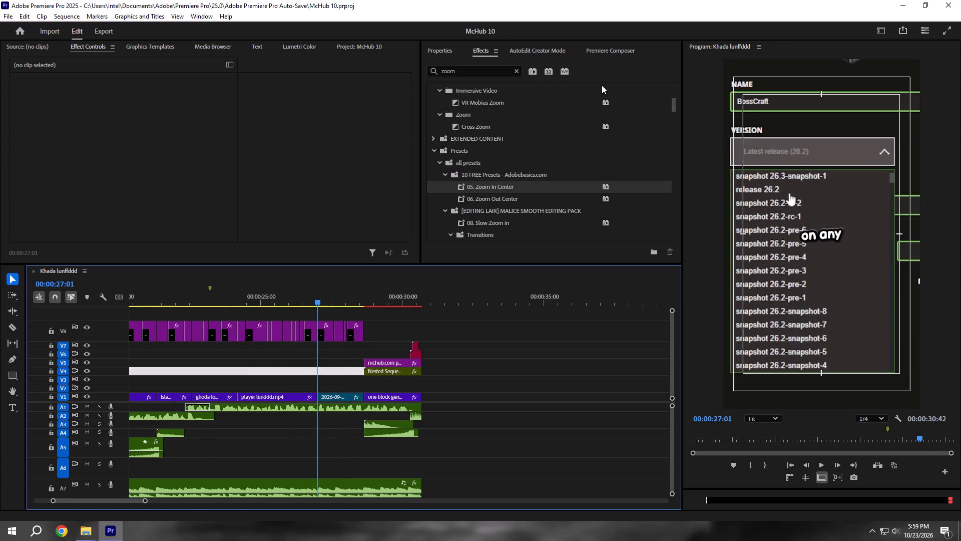
{"action": "left_click", "coordinate": [612, 50]}
{"action": "left_click", "coordinate": [460, 122]}
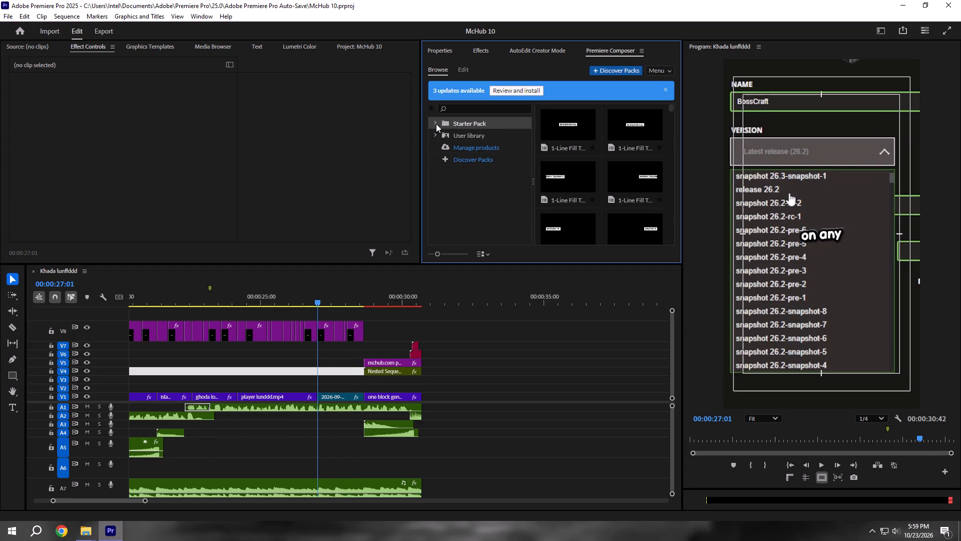
{"action": "left_click", "coordinate": [436, 124]}
{"action": "left_click", "coordinate": [485, 153]}
{"action": "scroll", "coordinate": [648, 178], "scroll_direction": "down", "scroll_amount": 6}
{"action": "left_click", "coordinate": [638, 109]}
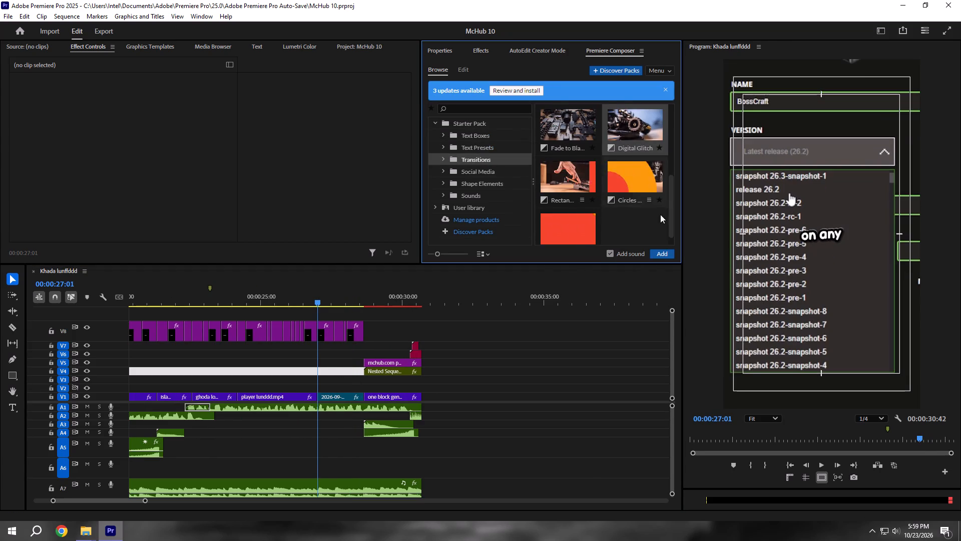
{"action": "left_click", "coordinate": [659, 252]}
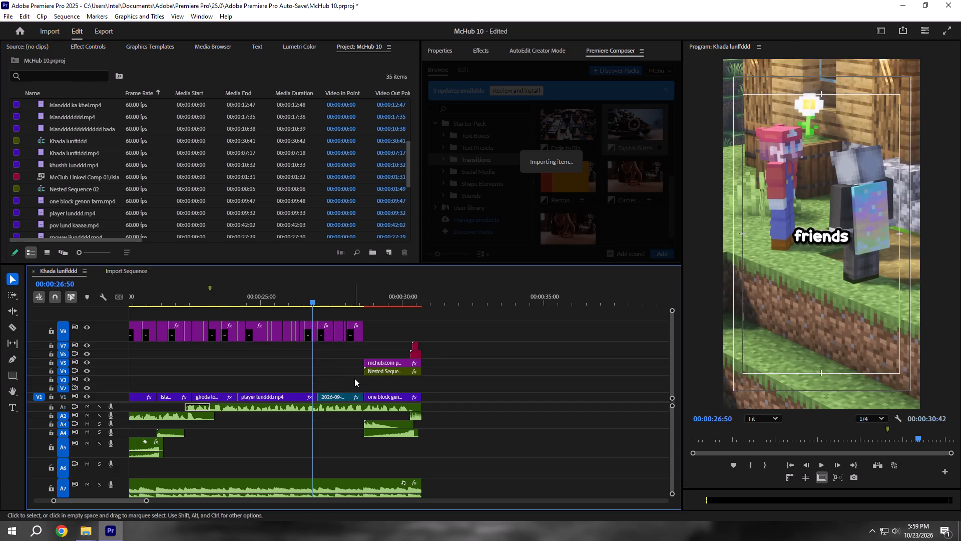
{"action": "key", "text": "ctrl+s"}
{"action": "scroll", "coordinate": [354, 378], "scroll_direction": "down", "scroll_amount": 6, "text": "alt"}
{"action": "key", "text": "ctrl+s"}
{"action": "scroll", "coordinate": [363, 379], "scroll_direction": "down", "scroll_amount": 5}
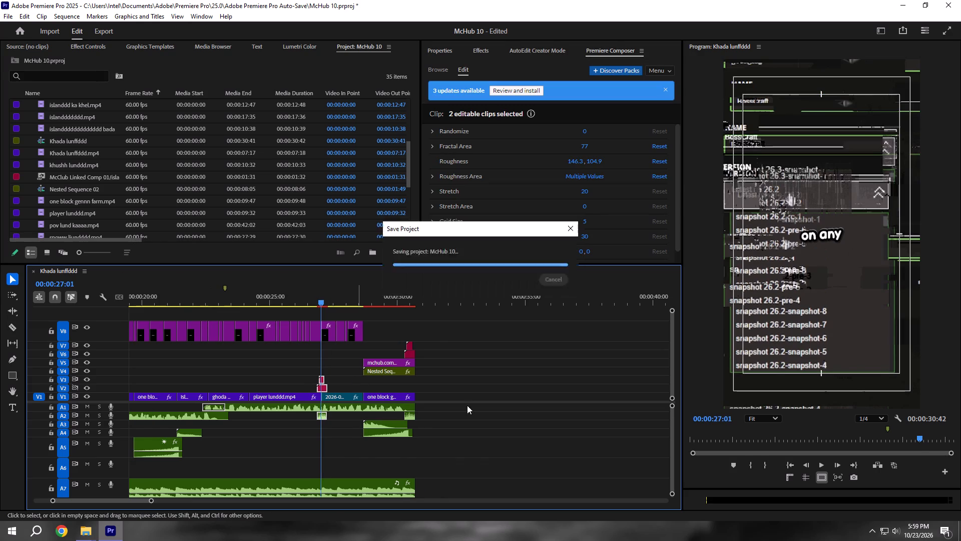
Mark the sequence's out point at 00:00:30:42 and render the range from the start to that point.
{"action": "left_click", "coordinate": [785, 466]}
{"action": "scroll", "coordinate": [524, 420], "scroll_direction": "down", "scroll_amount": 6, "text": "alt"}
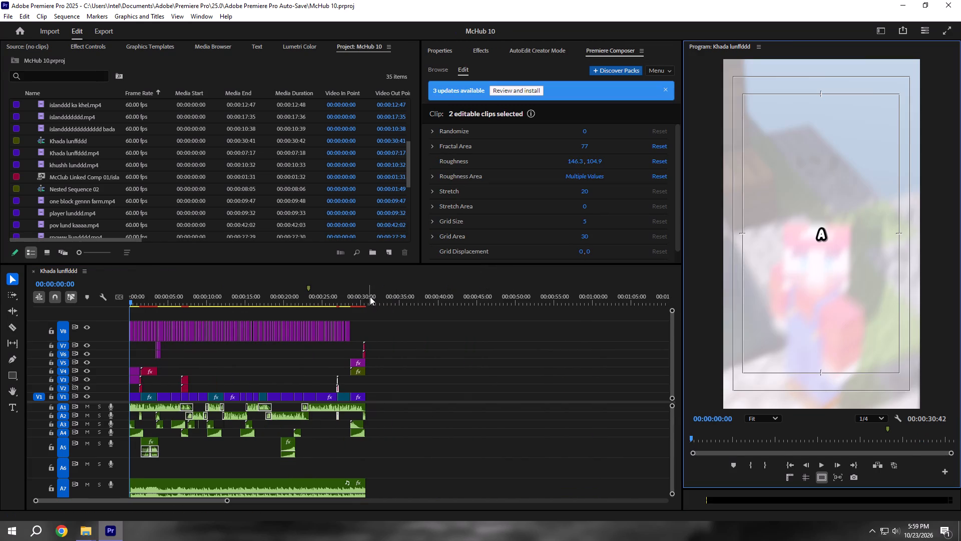
{"action": "left_click", "coordinate": [370, 297], "text": "shift"}
{"action": "key", "text": "o"}
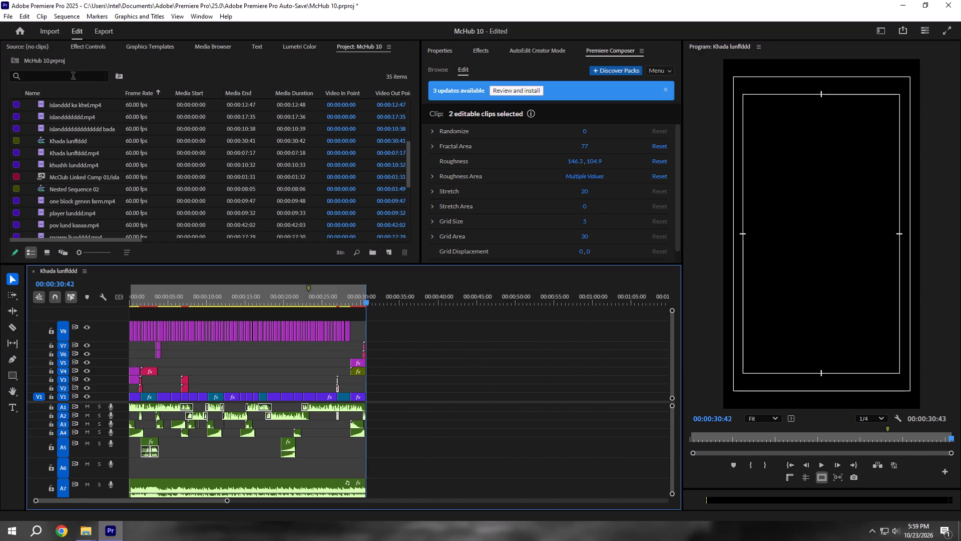
{"action": "left_click", "coordinate": [68, 16]}
{"action": "left_click", "coordinate": [102, 52]}
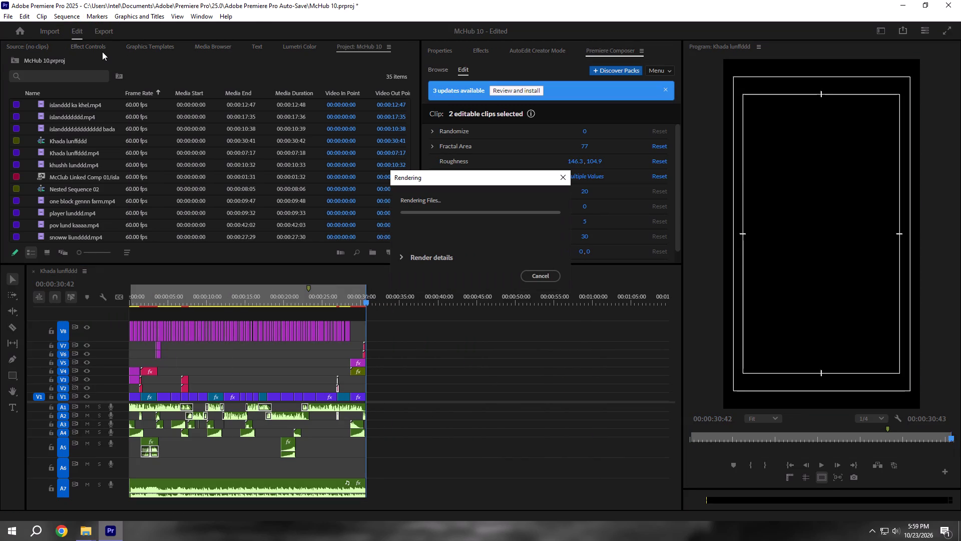
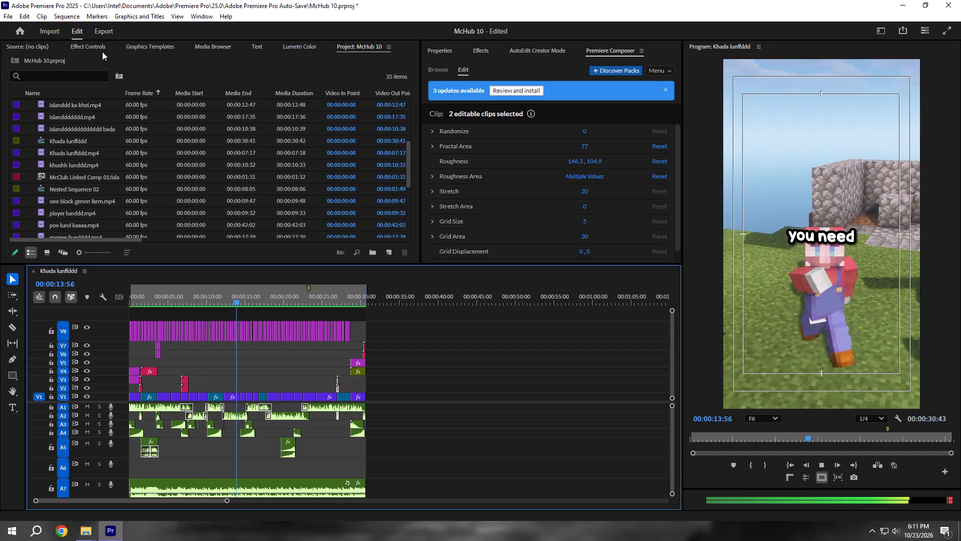
Clear the sequence's in and out points and save the project.
{"action": "right_click", "coordinate": [253, 297]}
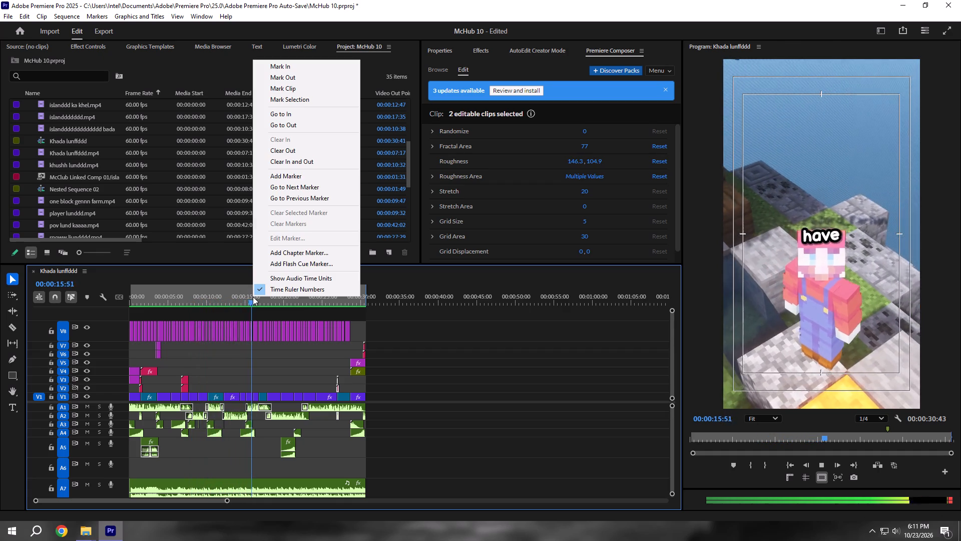
{"action": "left_click", "coordinate": [310, 163]}
{"action": "key", "text": "ctrl+s"}
Copy the Anime Speed line Overlay clip from the McHub 6 project's ameer majdur sequence and paste it into Khada lunffddd at 00:00:16:08.
{"action": "scroll", "coordinate": [274, 395], "scroll_direction": "up", "scroll_amount": 3, "text": "alt"}
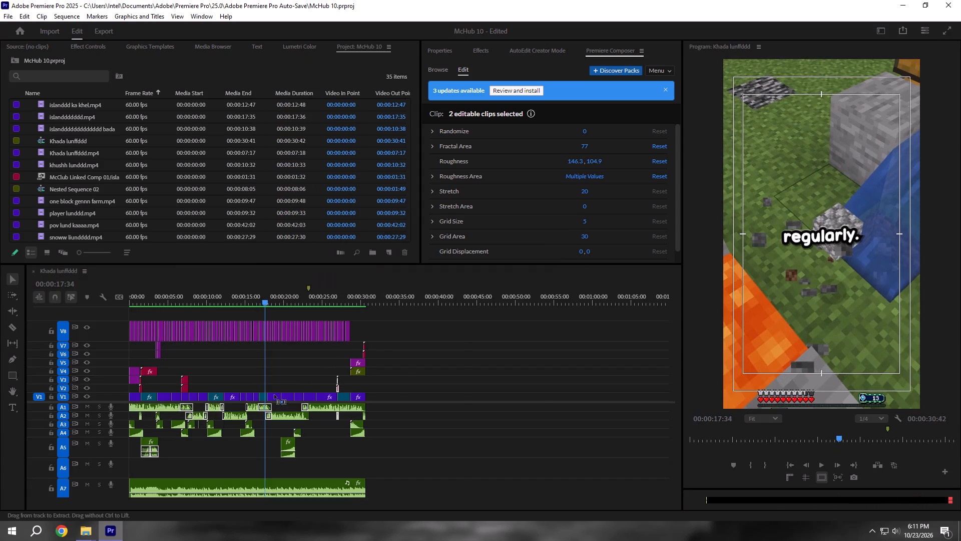
{"action": "scroll", "coordinate": [274, 395], "scroll_direction": "up", "scroll_amount": 9, "text": "alt"}
{"action": "left_click", "coordinate": [205, 301], "text": "shift"}
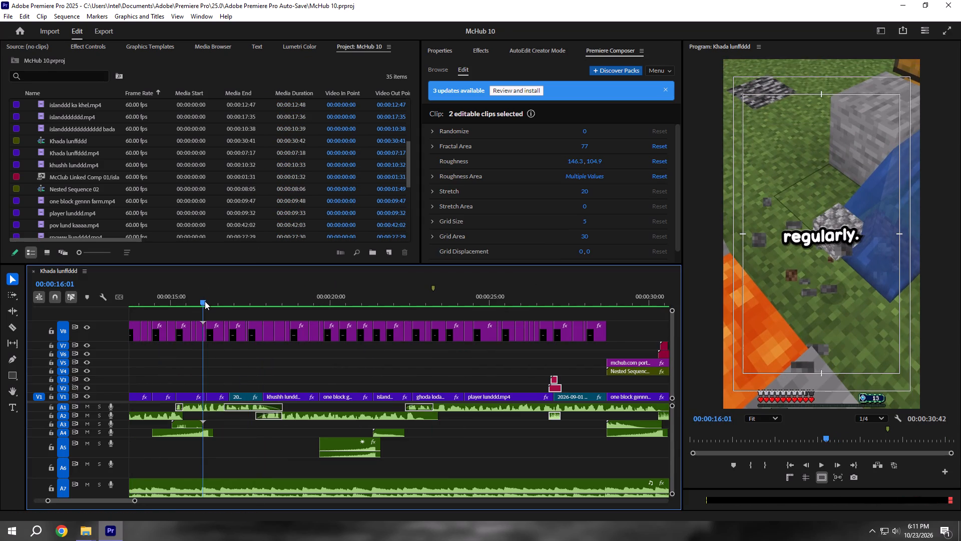
{"action": "key", "text": "ctrl+s"}
{"action": "left_click", "coordinate": [10, 26]}
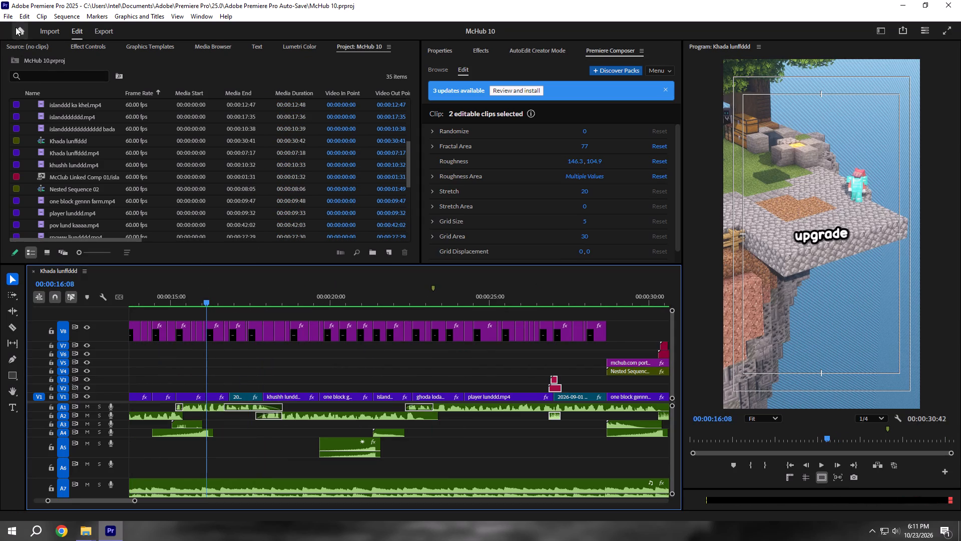
{"action": "left_click", "coordinate": [17, 28]}
{"action": "left_click", "coordinate": [250, 245]}
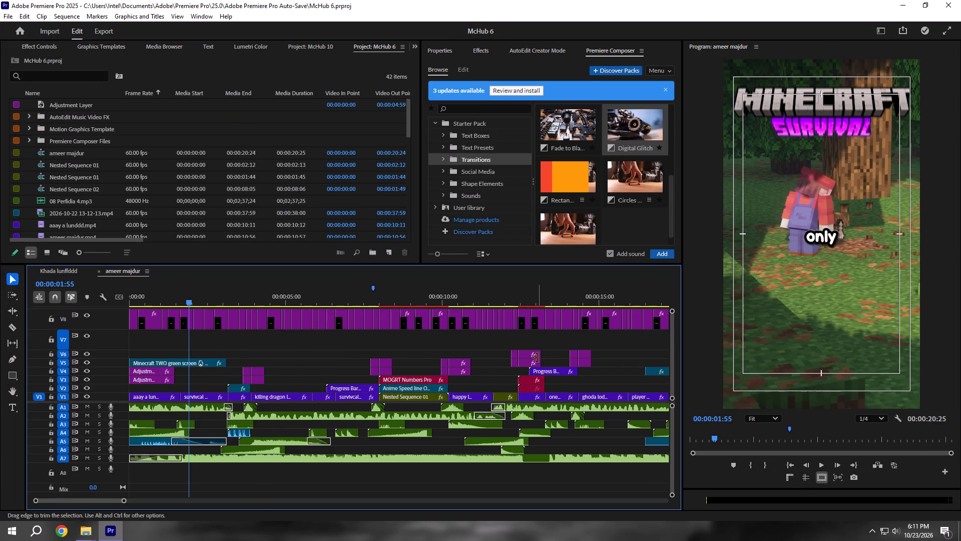
{"action": "left_click", "coordinate": [417, 389]}
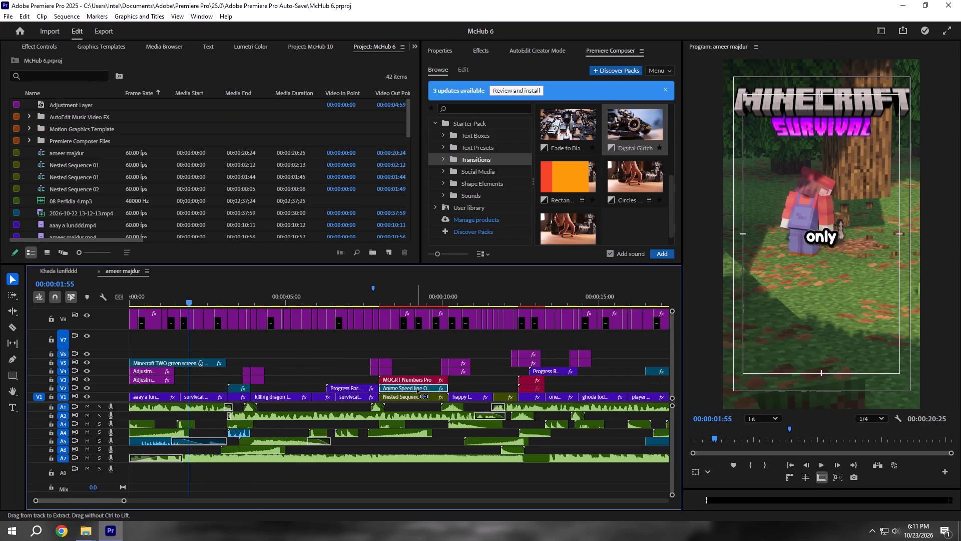
{"action": "key", "text": "ctrl+c"}
{"action": "left_click", "coordinate": [62, 264]}
{"action": "left_click", "coordinate": [61, 276]}
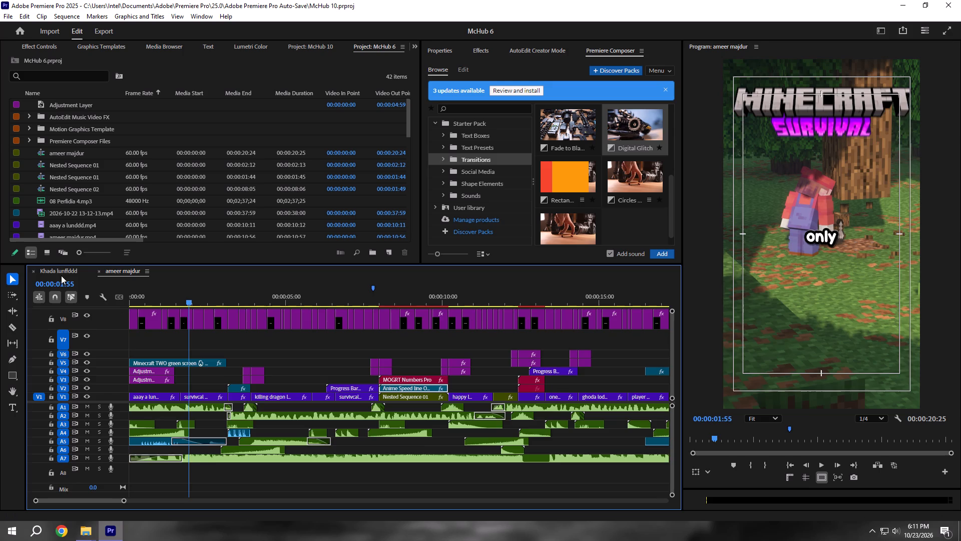
{"action": "key", "text": "ctrl+v"}
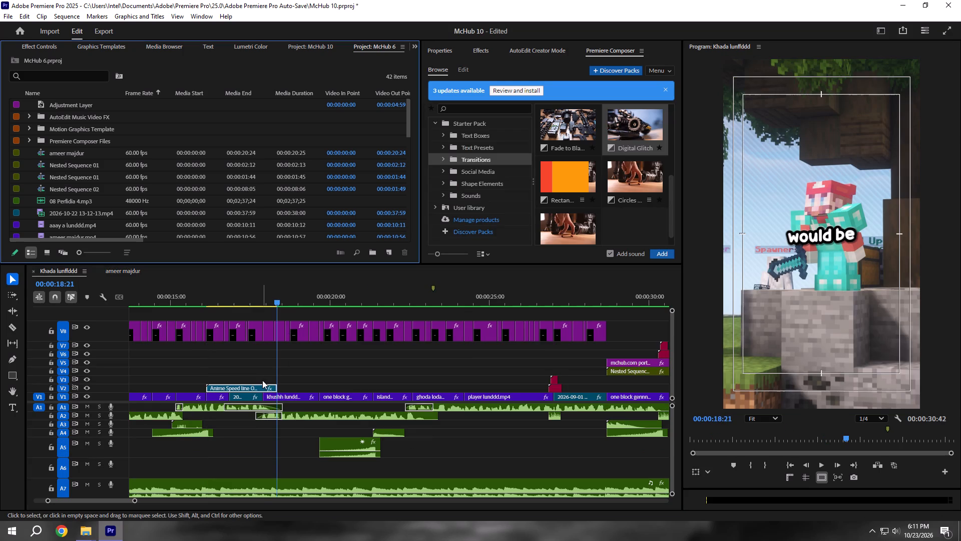
Play the section with the pasted speed line overlay twice, the second time from 00:00:16:08 to 00:00:17:00.
{"action": "left_click", "coordinate": [199, 300], "text": "shift"}
{"action": "key", "text": "space"}
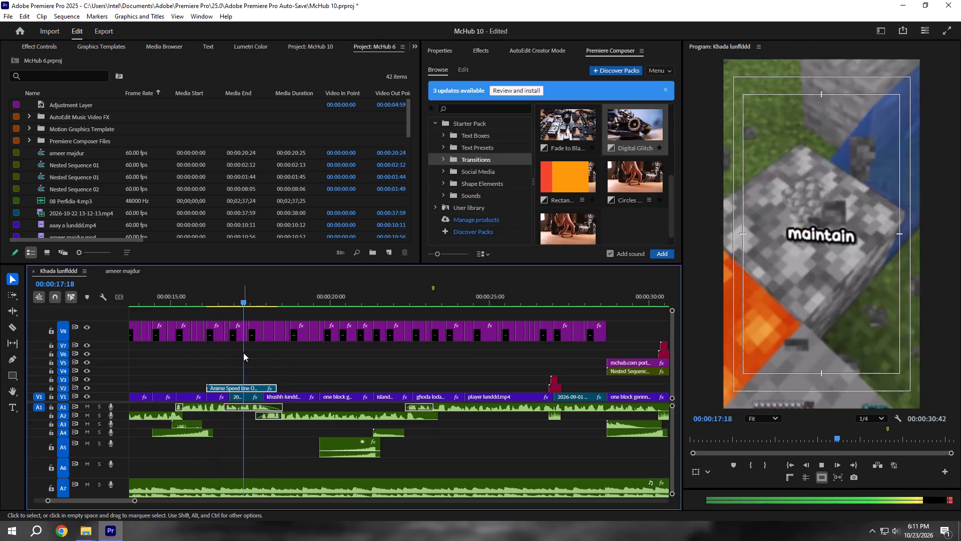
{"action": "key", "text": "space"}
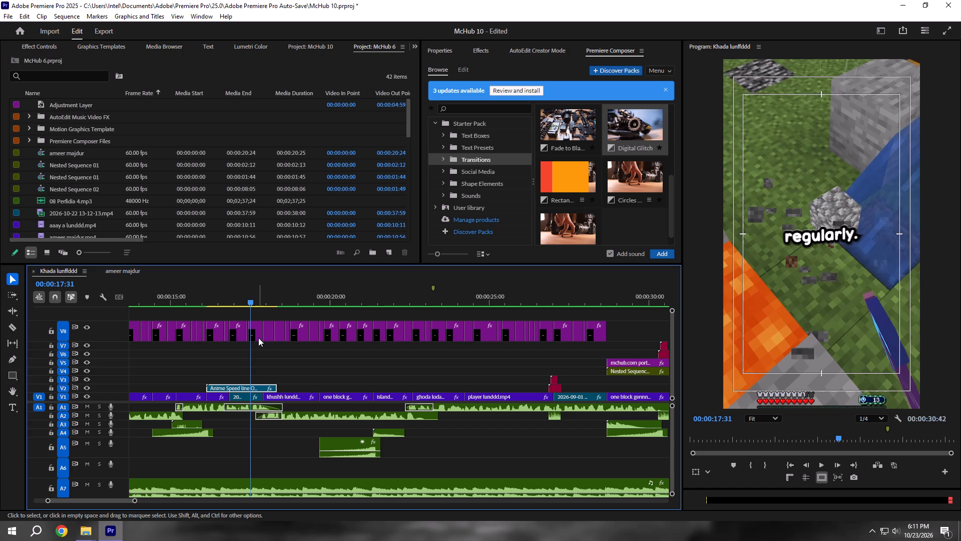
{"action": "left_click_drag", "start_coordinate": [219, 296], "coordinate": [212, 295]}
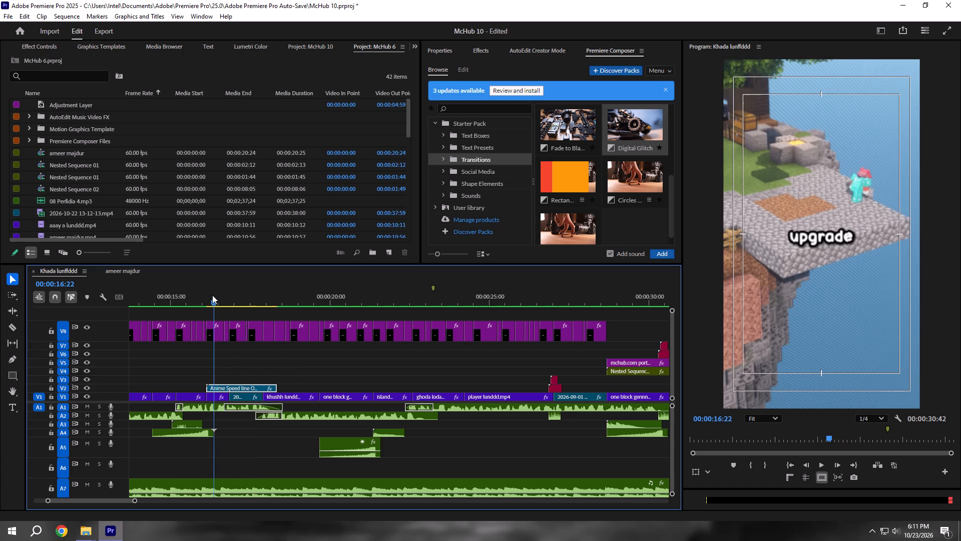
{"action": "left_click_drag", "start_coordinate": [212, 295], "coordinate": [209, 294]}
{"action": "key", "text": "space"}
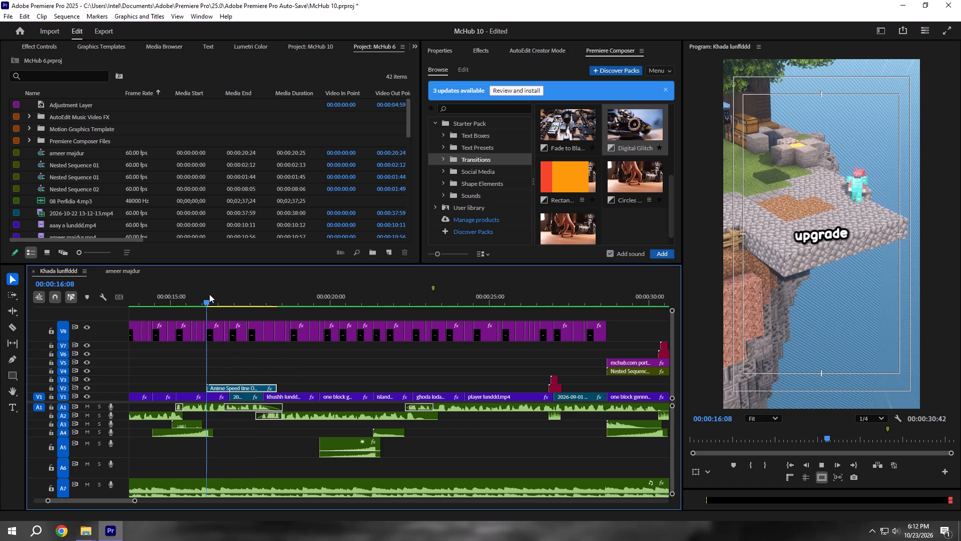
{"action": "key", "text": "space"}
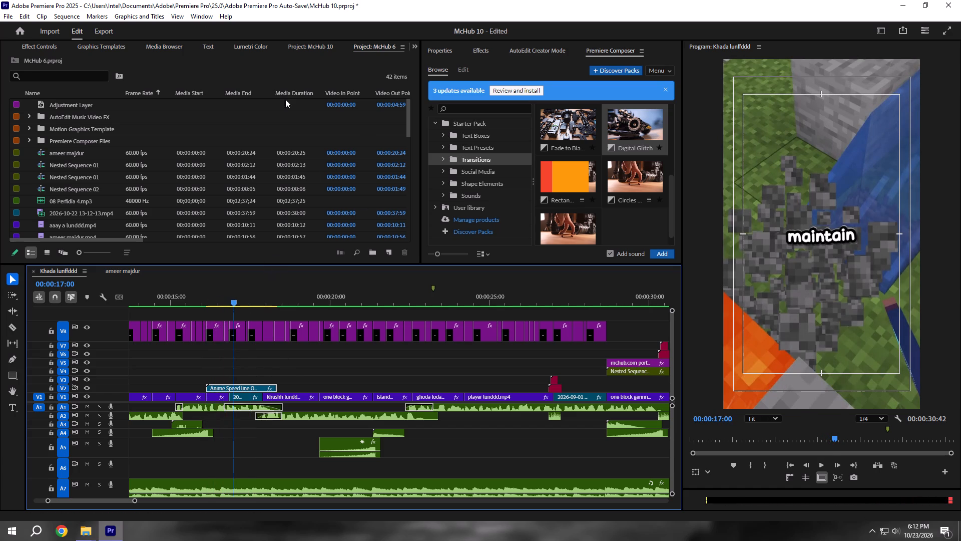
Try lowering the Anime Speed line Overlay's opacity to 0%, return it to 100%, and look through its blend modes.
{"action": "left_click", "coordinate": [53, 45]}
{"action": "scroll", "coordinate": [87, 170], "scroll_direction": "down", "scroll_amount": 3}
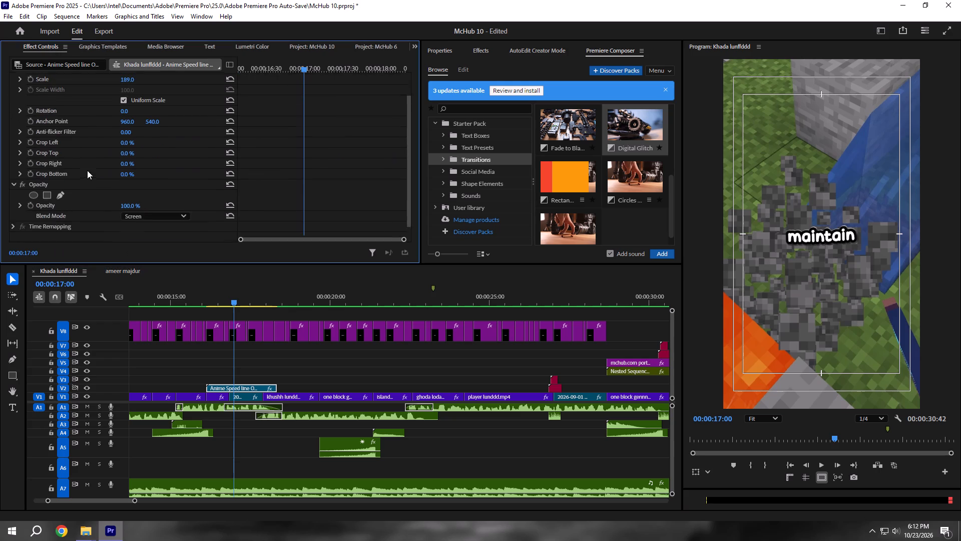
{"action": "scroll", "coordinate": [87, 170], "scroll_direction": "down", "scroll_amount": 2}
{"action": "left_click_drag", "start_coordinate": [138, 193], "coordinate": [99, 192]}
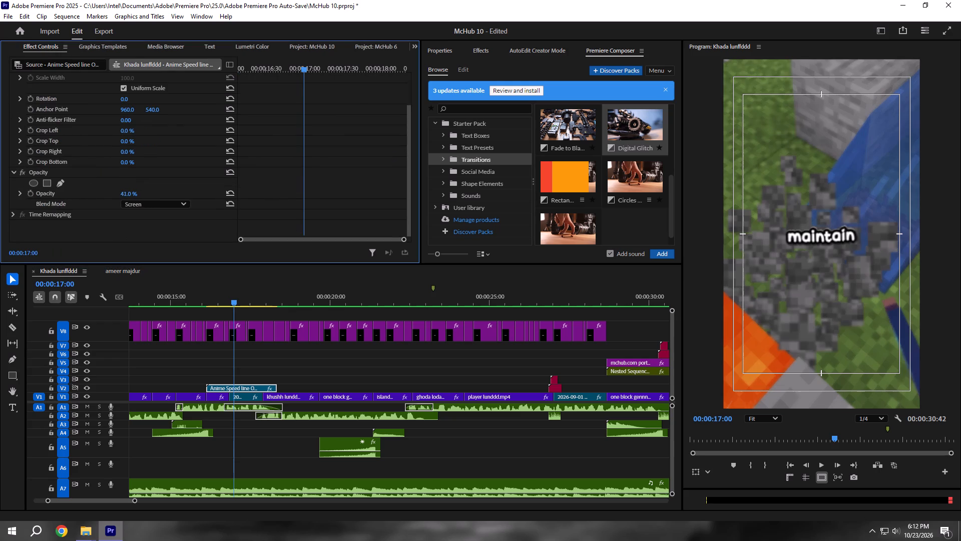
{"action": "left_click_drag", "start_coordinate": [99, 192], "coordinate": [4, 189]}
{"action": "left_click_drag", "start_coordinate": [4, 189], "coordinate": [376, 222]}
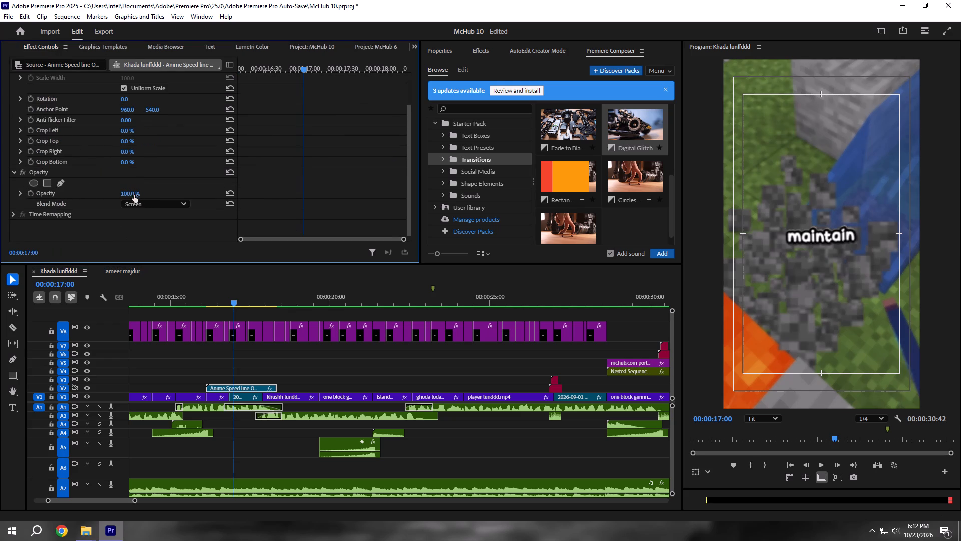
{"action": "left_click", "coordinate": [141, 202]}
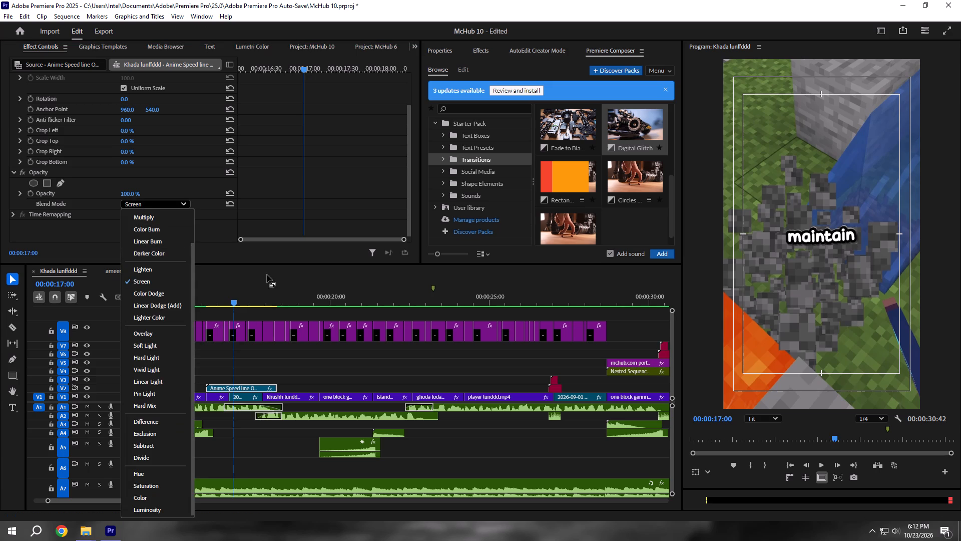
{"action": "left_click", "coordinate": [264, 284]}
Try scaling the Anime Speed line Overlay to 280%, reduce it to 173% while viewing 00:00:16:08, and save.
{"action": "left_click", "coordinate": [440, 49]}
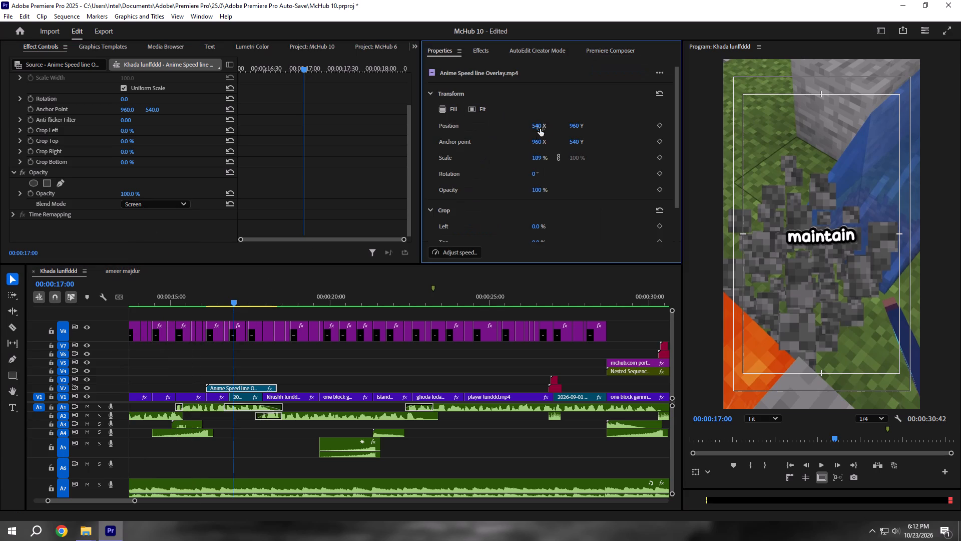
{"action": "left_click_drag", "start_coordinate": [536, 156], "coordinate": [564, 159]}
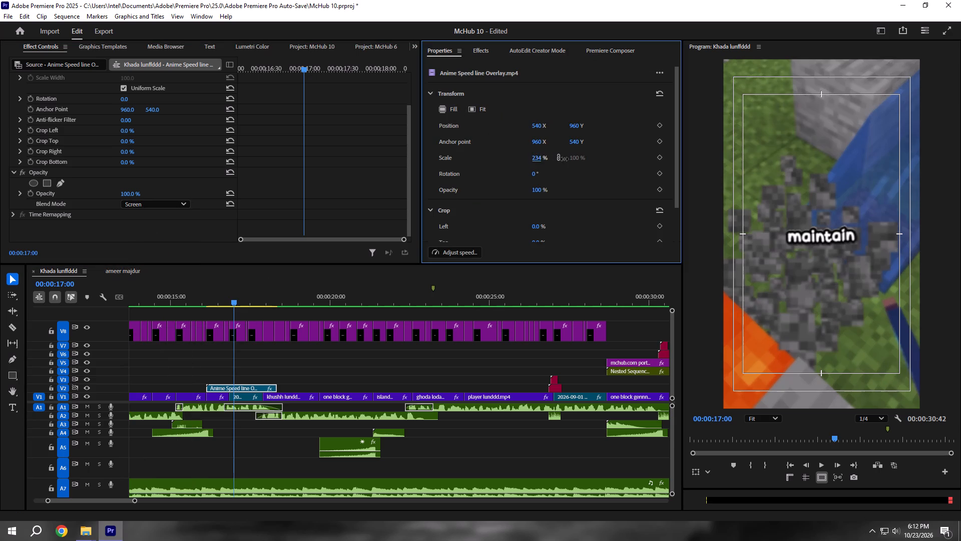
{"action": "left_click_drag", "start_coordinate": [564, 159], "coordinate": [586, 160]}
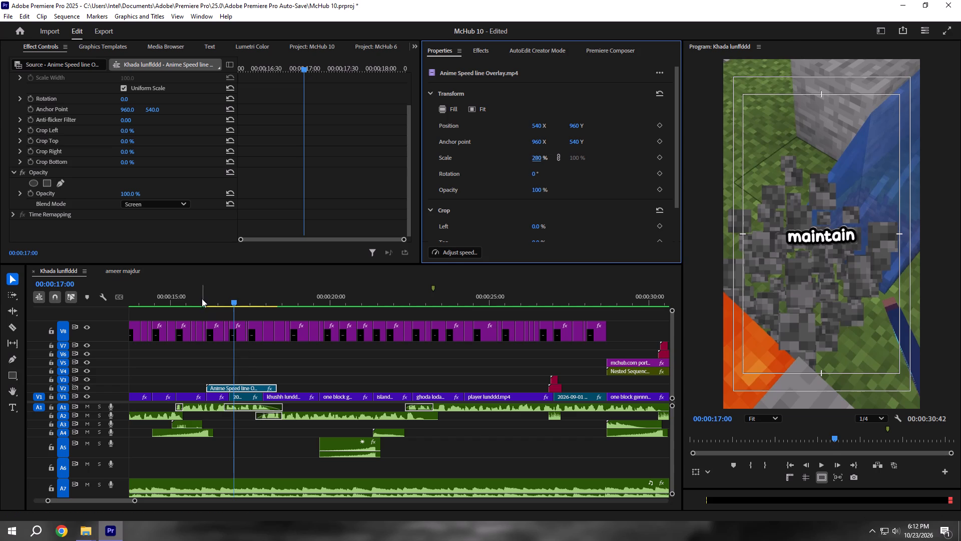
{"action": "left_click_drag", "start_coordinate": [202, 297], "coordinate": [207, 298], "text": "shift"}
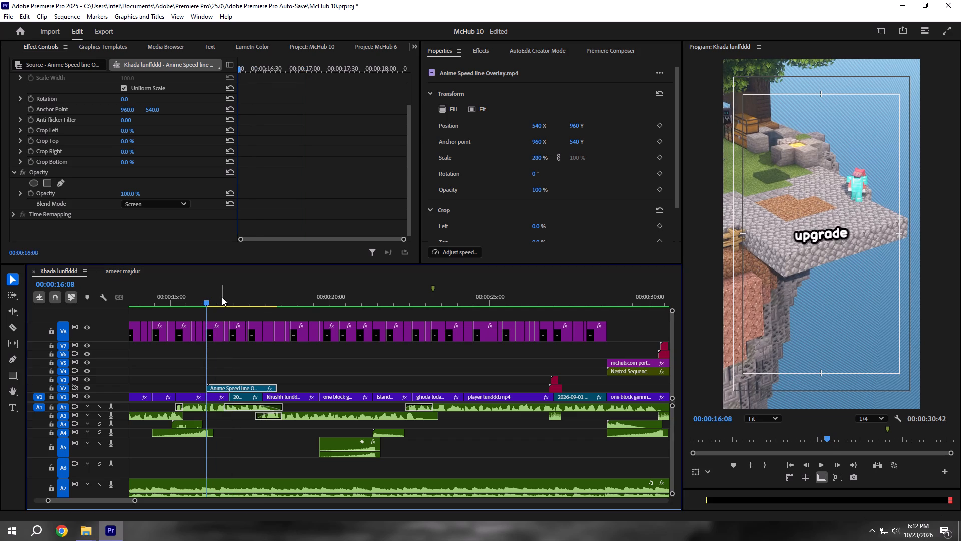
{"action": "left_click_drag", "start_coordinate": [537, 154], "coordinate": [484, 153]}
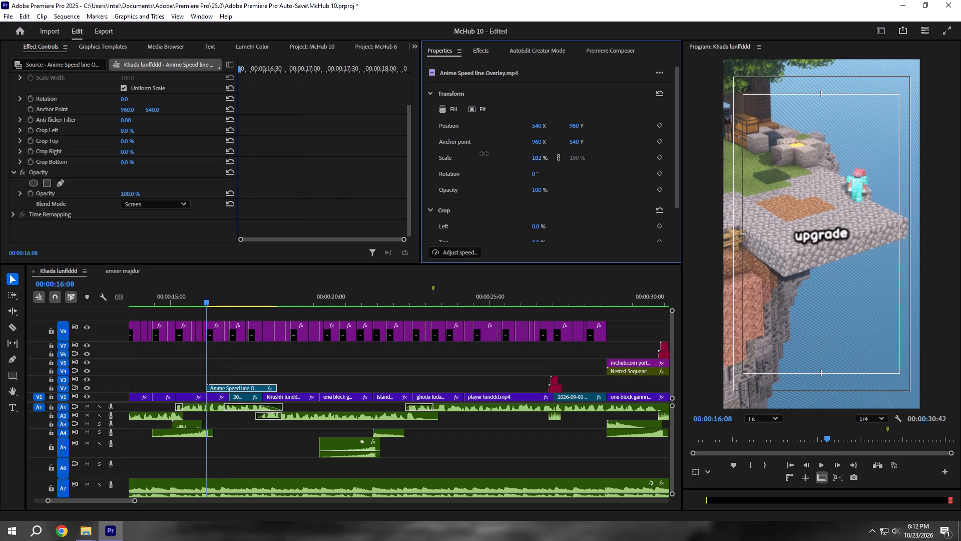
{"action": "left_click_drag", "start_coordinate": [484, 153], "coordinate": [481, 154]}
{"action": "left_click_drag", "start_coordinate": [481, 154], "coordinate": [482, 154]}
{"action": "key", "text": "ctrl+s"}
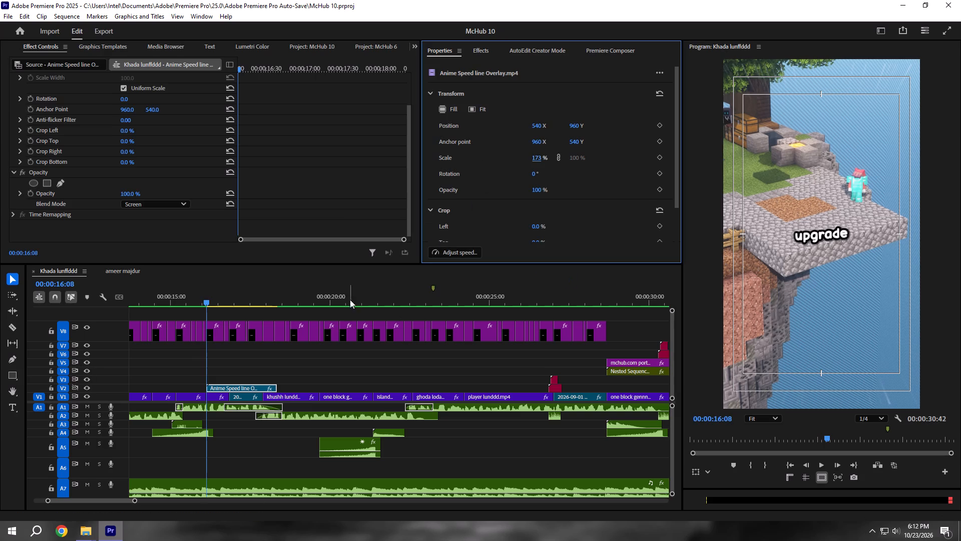
Preview the overlay from 00:00:16:08 to 00:00:17:18, set its scale to 180%, and save the project.
{"action": "left_click", "coordinate": [268, 355]}
{"action": "key", "text": "space"}
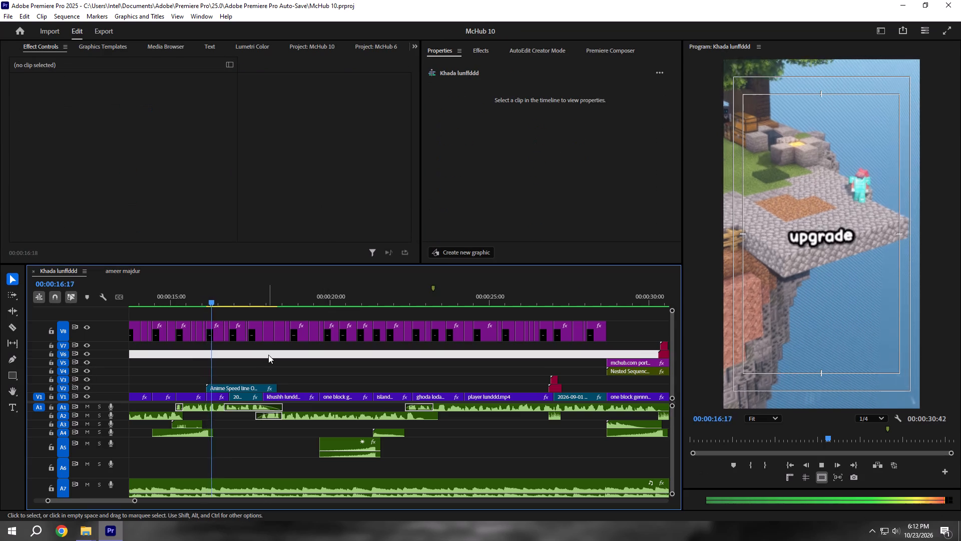
{"action": "key", "text": "space"}
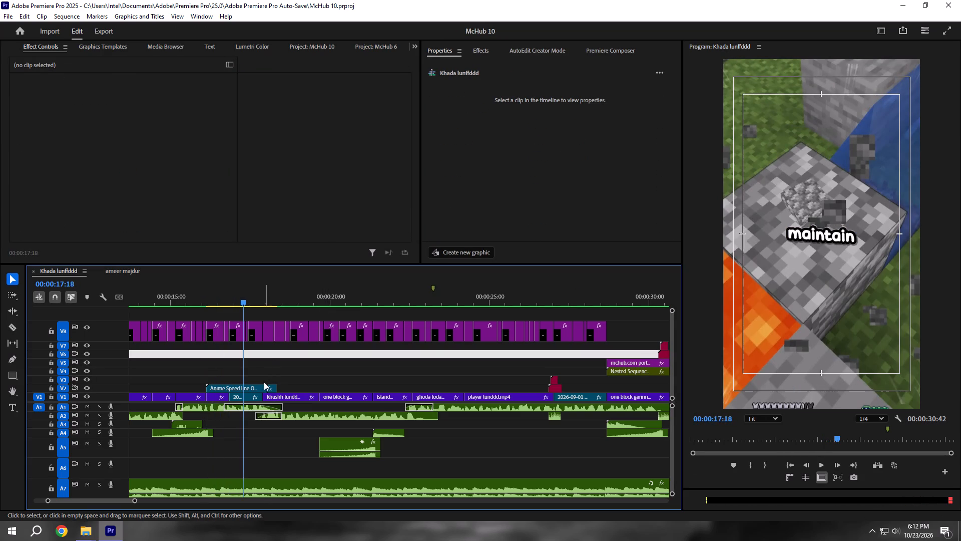
{"action": "left_click", "coordinate": [251, 391]}
{"action": "scroll", "coordinate": [136, 184], "scroll_direction": "down", "scroll_amount": 7}
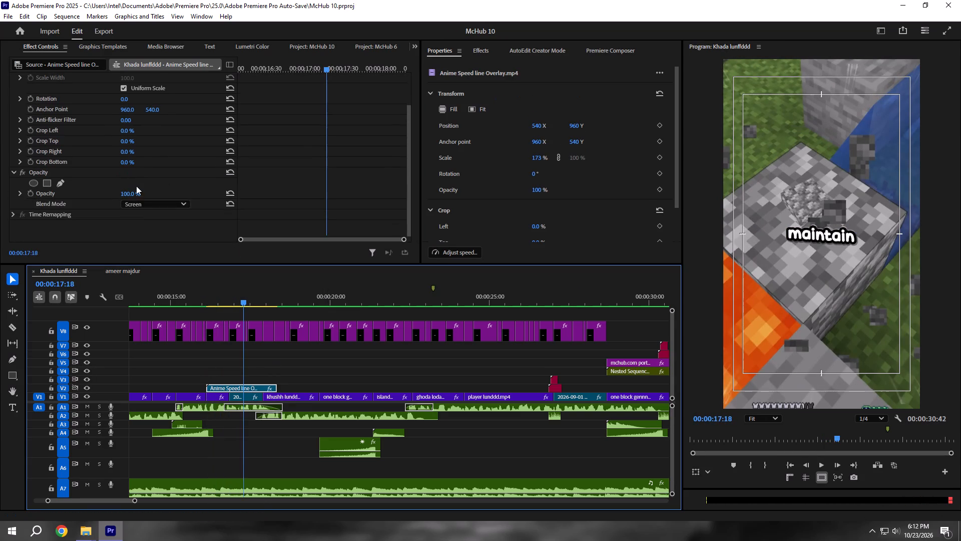
{"action": "left_click", "coordinate": [537, 154]}
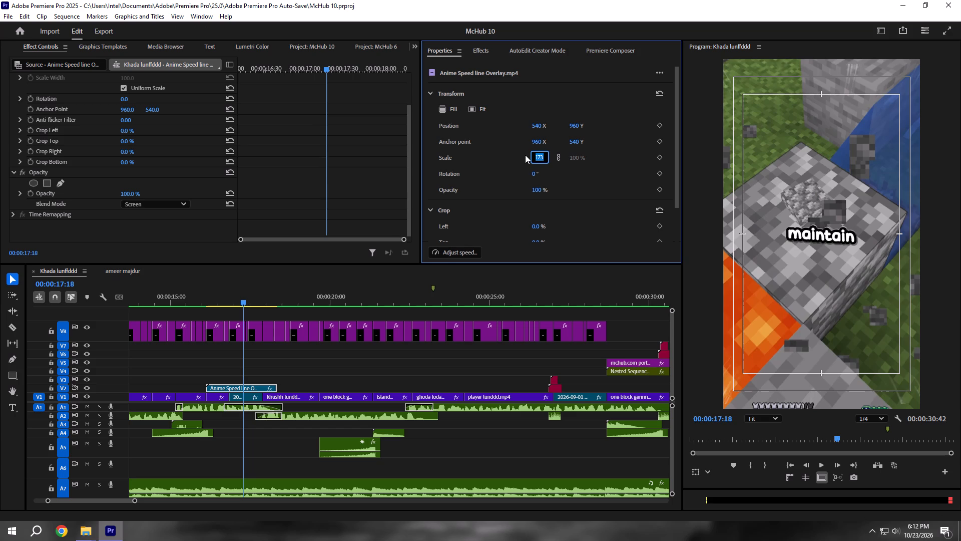
{"action": "type", "text": "180"}
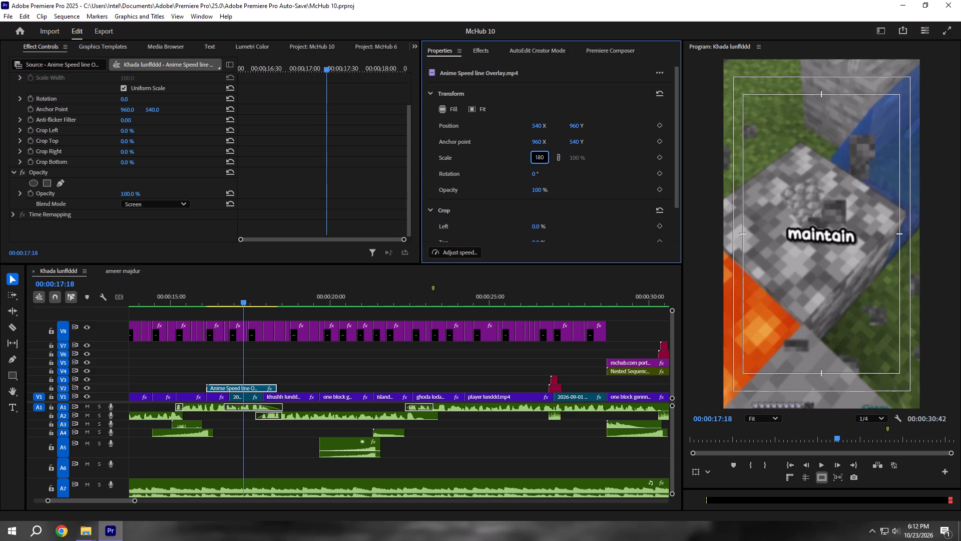
{"action": "key", "text": "Return"}
{"action": "key", "text": "ctrl+s"}
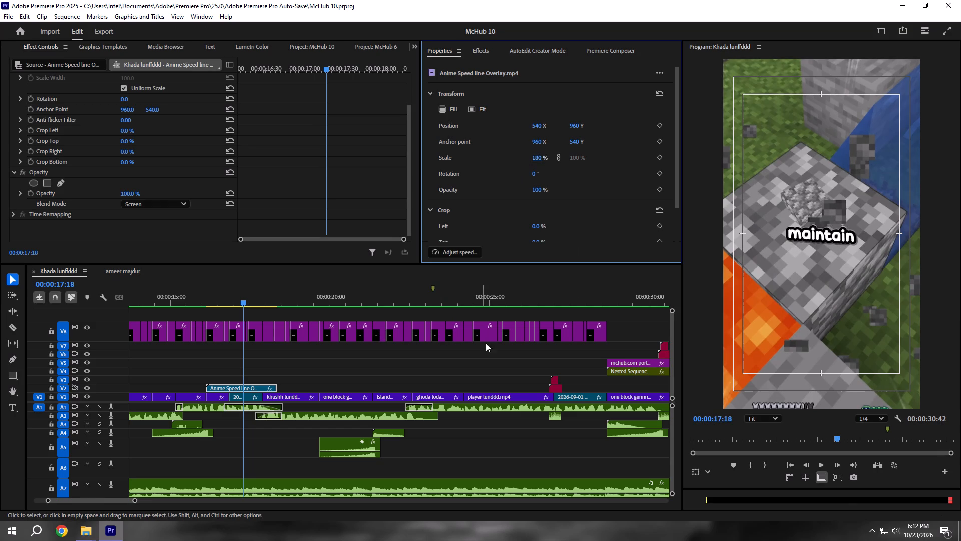
Play on to 00:00:18:12, trim the overlay's end back to the cut where the khushh lunddd clip begins, and save.
{"action": "left_click", "coordinate": [434, 372]}
{"action": "key", "text": "space"}
{"action": "key", "text": "space"}
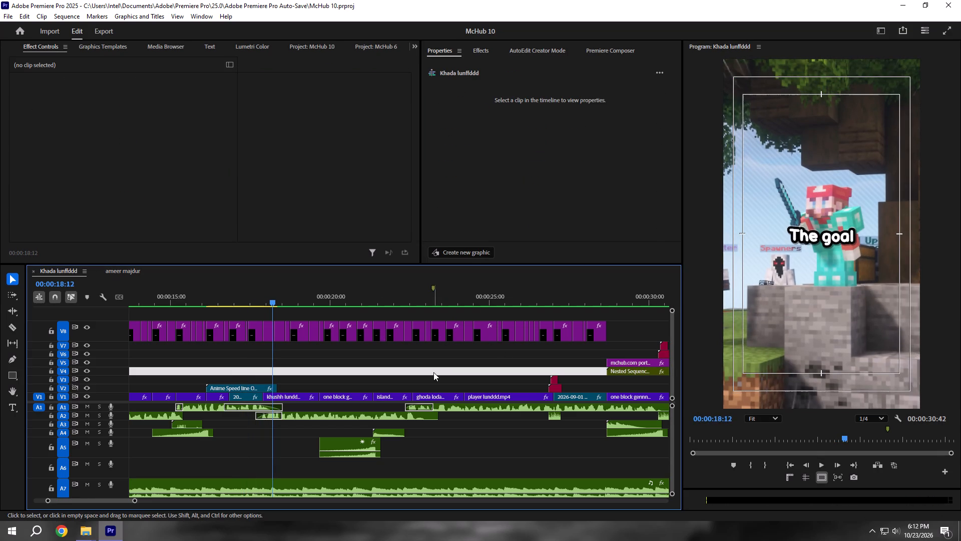
{"action": "key", "text": "ctrl+s"}
{"action": "left_click_drag", "start_coordinate": [279, 384], "coordinate": [266, 387]}
{"action": "left_click", "coordinate": [268, 387]}
{"action": "key", "text": "ctrl+s"}
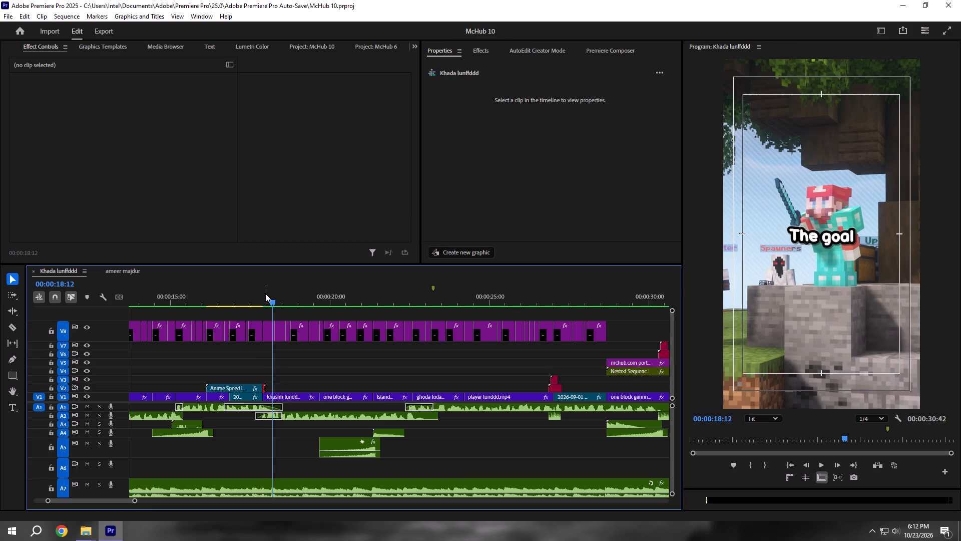
Add the Starter Pack's Shake & Di... transition with sound at 00:00:17:54, by the start of the khushh lunddd clip, and save.
{"action": "left_click", "coordinate": [265, 294], "text": "shift"}
{"action": "scroll", "coordinate": [331, 363], "scroll_direction": "down", "scroll_amount": 7, "text": "alt"}
{"action": "key", "text": "ctrl+s"}
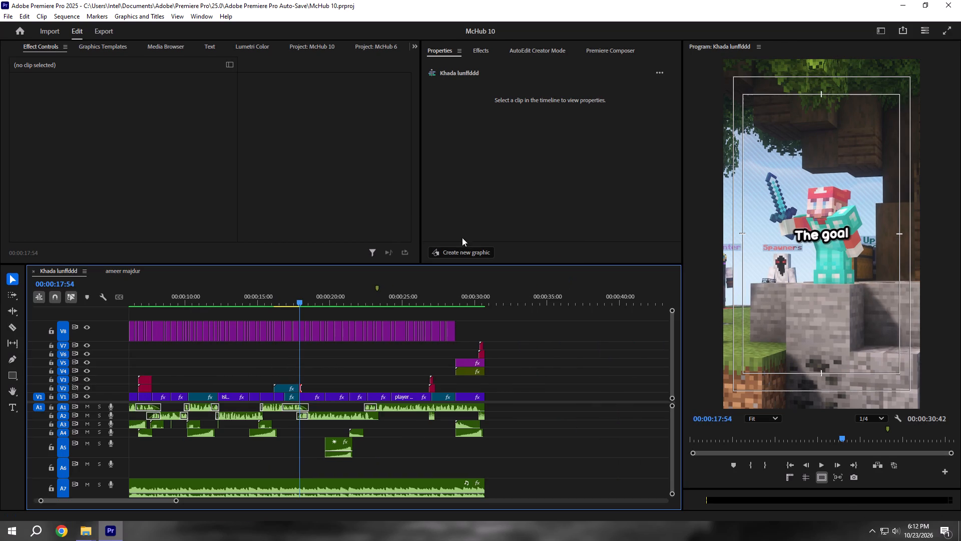
{"action": "left_click", "coordinate": [607, 53]}
{"action": "left_click", "coordinate": [453, 124]}
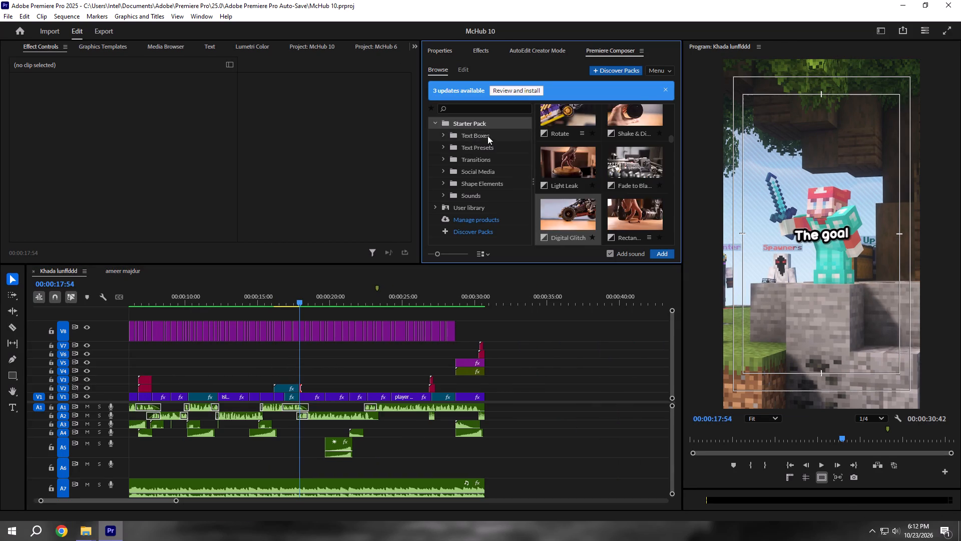
{"action": "left_click", "coordinate": [485, 160]}
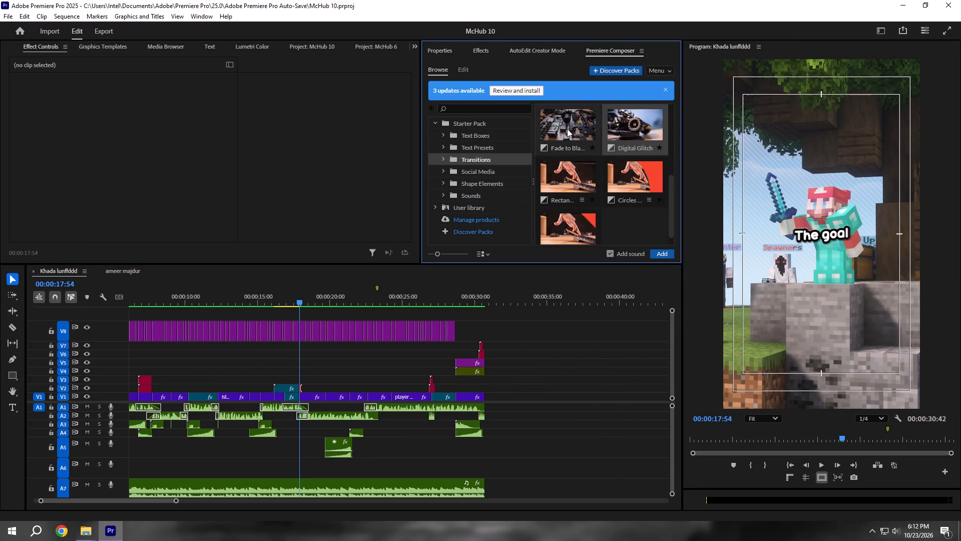
{"action": "scroll", "coordinate": [567, 129], "scroll_direction": "up", "scroll_amount": 3}
{"action": "left_click", "coordinate": [571, 171]}
{"action": "left_click", "coordinate": [565, 234]}
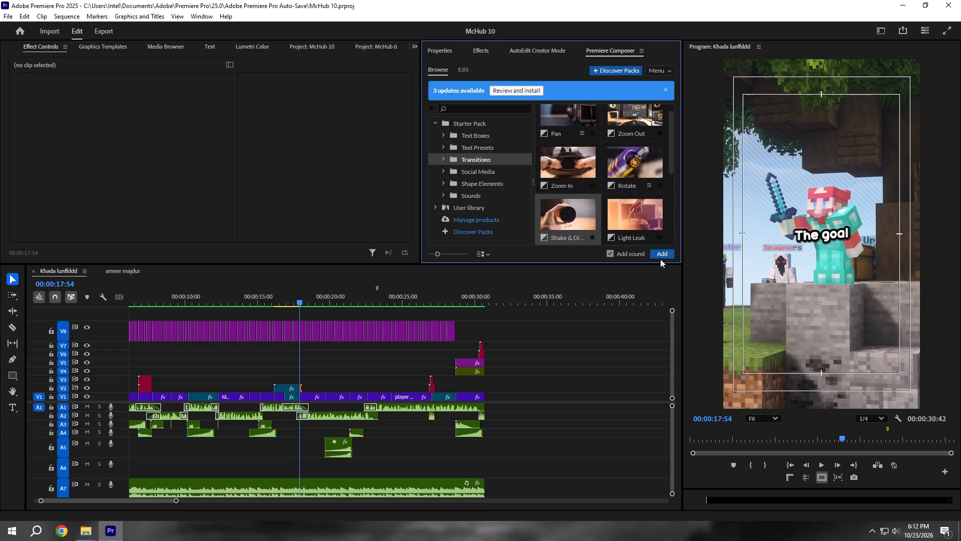
{"action": "left_click", "coordinate": [662, 256]}
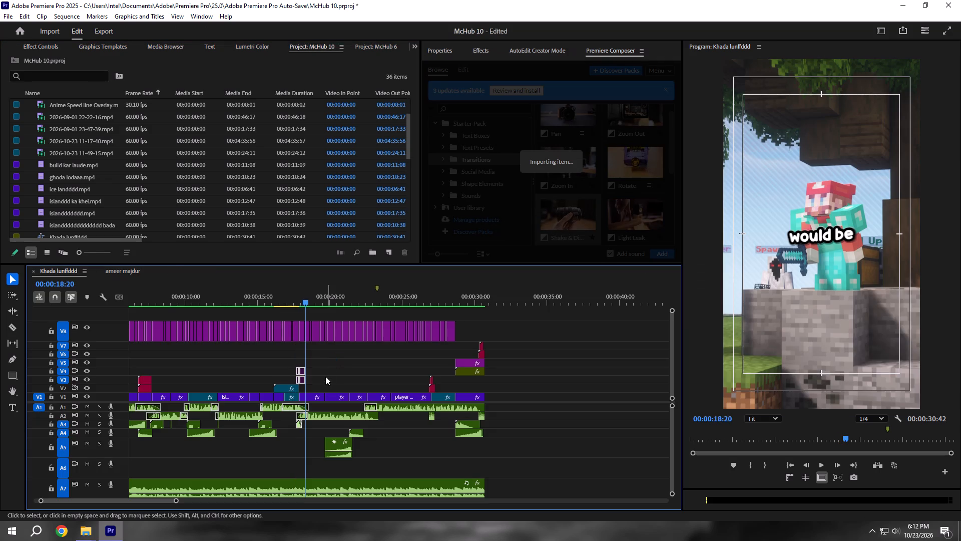
{"action": "left_click", "coordinate": [325, 377]}
{"action": "key", "text": "ctrl+s"}
Play back the section across the new shake transition through to 00:00:20:27, and save the project.
{"action": "left_click_drag", "start_coordinate": [293, 304], "coordinate": [215, 293]}
{"action": "key", "text": "space"}
{"action": "scroll", "coordinate": [163, 284], "scroll_direction": "down", "scroll_amount": 3, "text": "alt"}
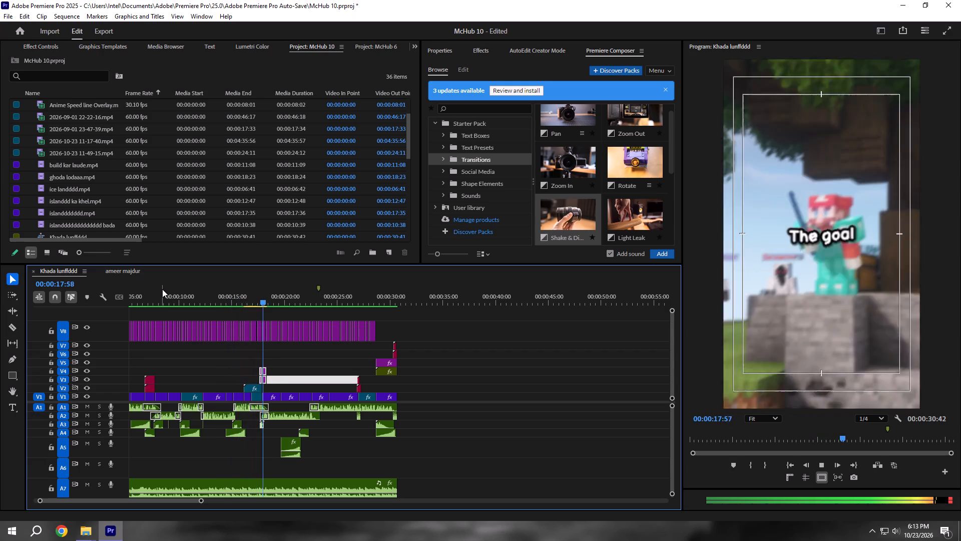
{"action": "key", "text": "ctrl+s"}
{"action": "key", "text": "space"}
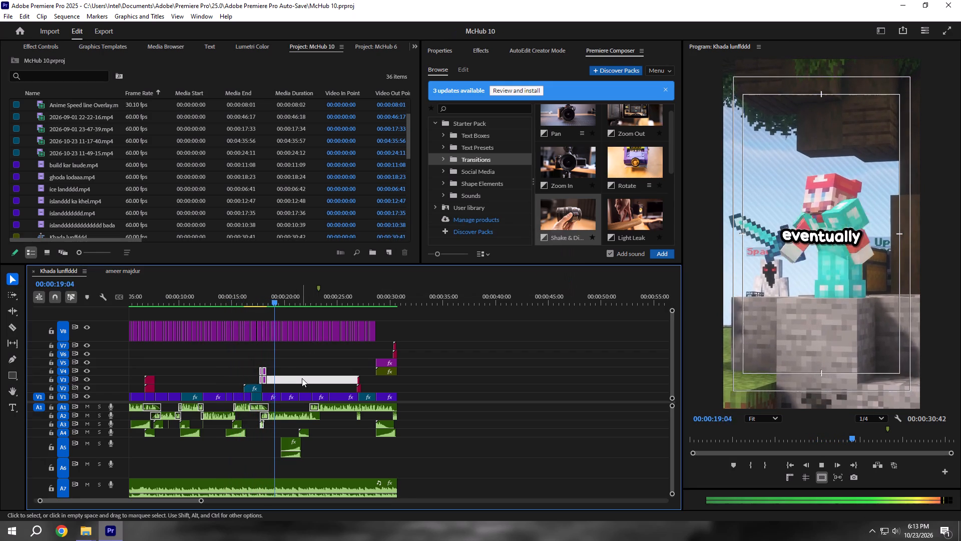
{"action": "key", "text": "space"}
Enable Scale keyframing on the khushh lunddd clip at 100 and move the keyframe to the clip's start.
{"action": "scroll", "coordinate": [259, 396], "scroll_direction": "up", "scroll_amount": 7, "text": "alt"}
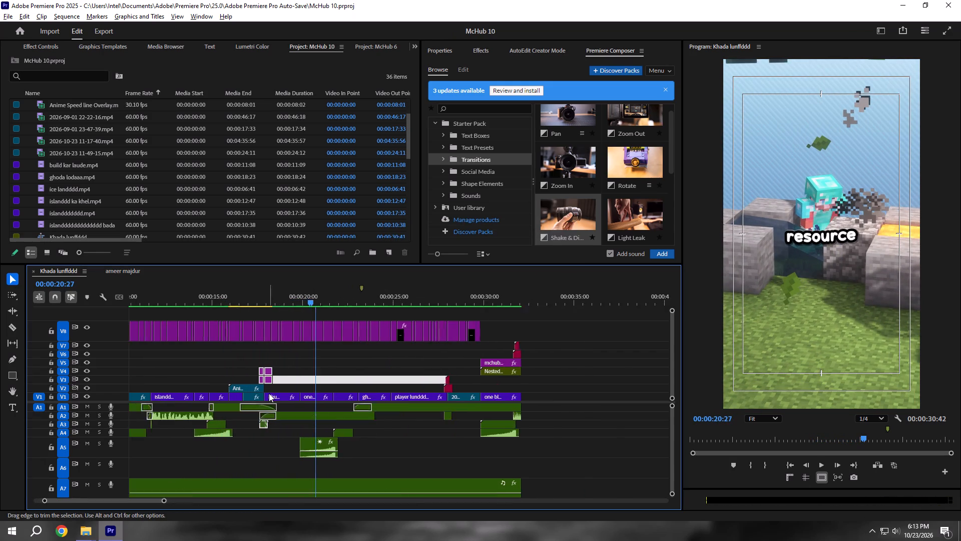
{"action": "scroll", "coordinate": [269, 393], "scroll_direction": "up", "scroll_amount": 2, "text": "alt"}
{"action": "left_click_drag", "start_coordinate": [303, 299], "coordinate": [295, 298]}
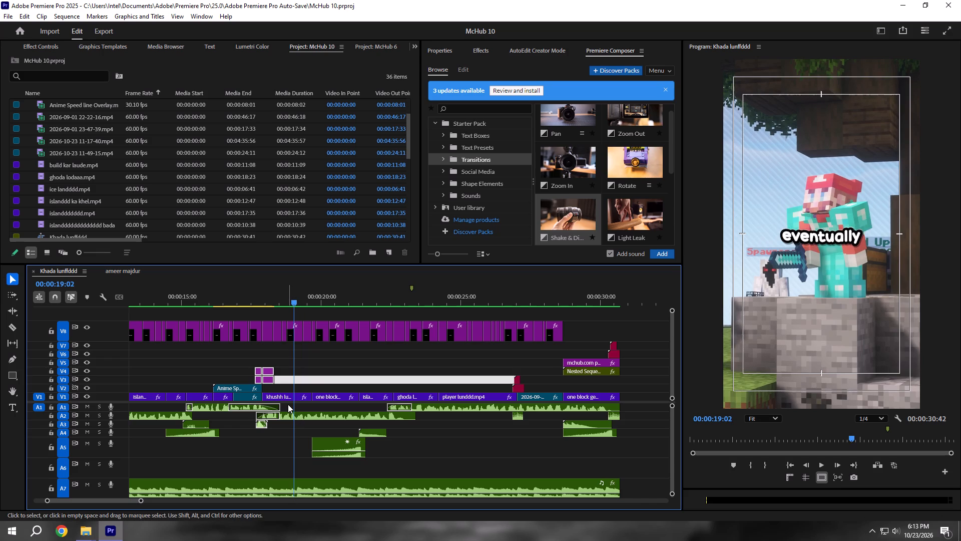
{"action": "left_click", "coordinate": [288, 404]}
{"action": "left_click", "coordinate": [286, 400]}
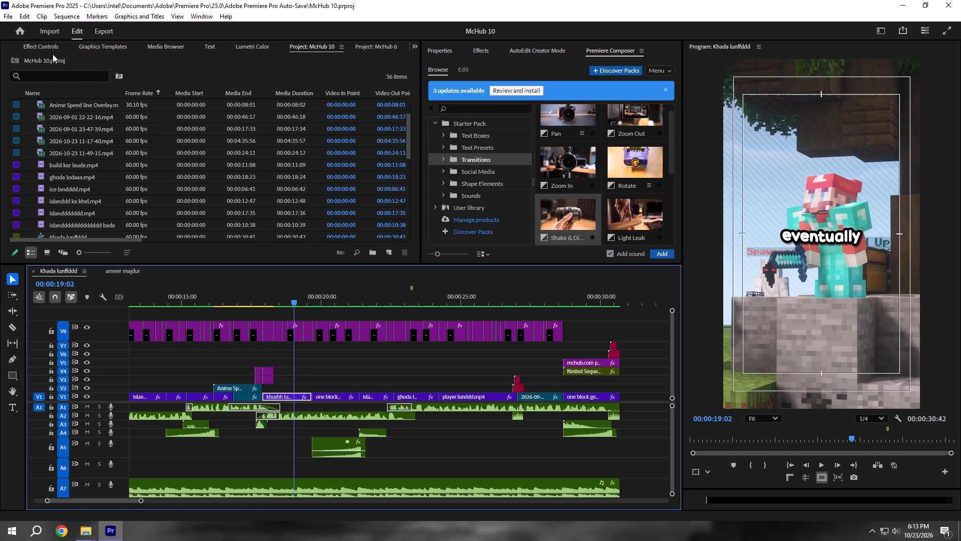
{"action": "left_click", "coordinate": [44, 50]}
{"action": "scroll", "coordinate": [109, 182], "scroll_direction": "down", "scroll_amount": 5}
{"action": "scroll", "coordinate": [109, 182], "scroll_direction": "up", "scroll_amount": 5}
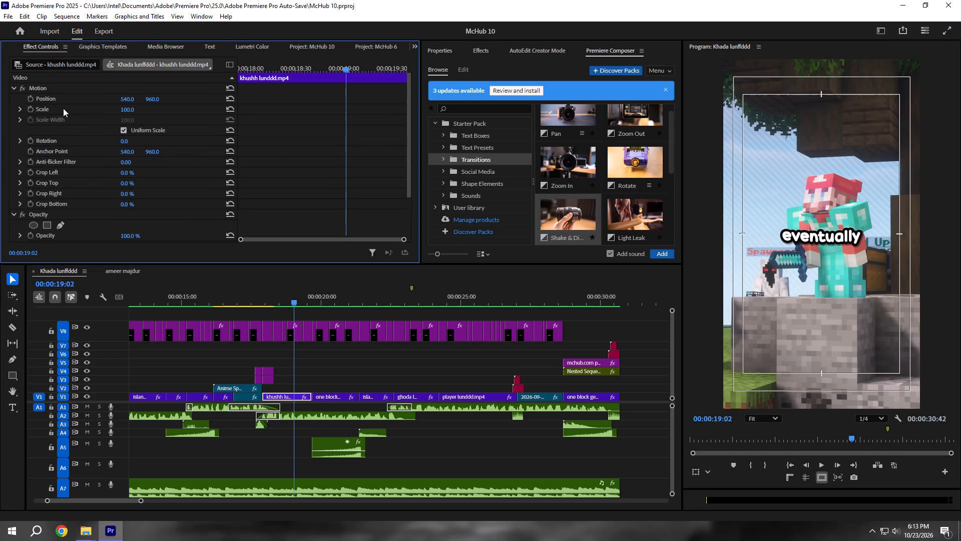
{"action": "left_click", "coordinate": [31, 108]}
{"action": "left_click_drag", "start_coordinate": [347, 107], "coordinate": [84, 109]}
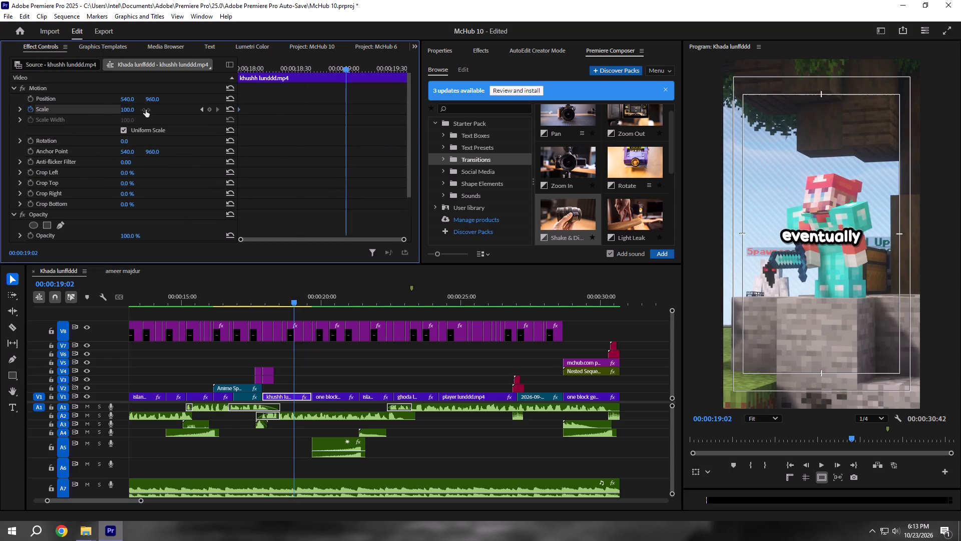
Add a Scale keyframe of 120 to the khushh lunddd clip, move it to the clip's end, and save.
{"action": "left_click", "coordinate": [134, 108]}
{"action": "key", "text": "BackSpace"}
{"action": "type", "text": "120"}
{"action": "key", "text": "Return"}
{"action": "key", "text": "ctrl+s"}
{"action": "left_click_drag", "start_coordinate": [345, 111], "coordinate": [459, 125]}
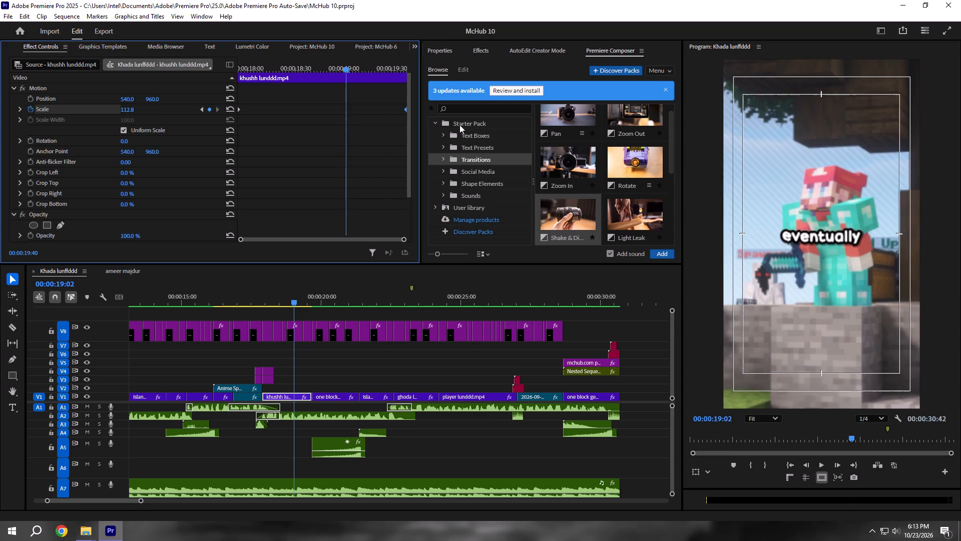
{"action": "left_click_drag", "start_coordinate": [459, 125], "coordinate": [459, 125]}
{"action": "key", "text": "ctrl+s"}
{"action": "left_click_drag", "start_coordinate": [328, 62], "coordinate": [131, 147]}
Play the sequence from 00:00:19:02 to 00:00:22:47 to review the zoom and following clips, and save.
{"action": "left_click", "coordinate": [334, 368]}
{"action": "key", "text": "space"}
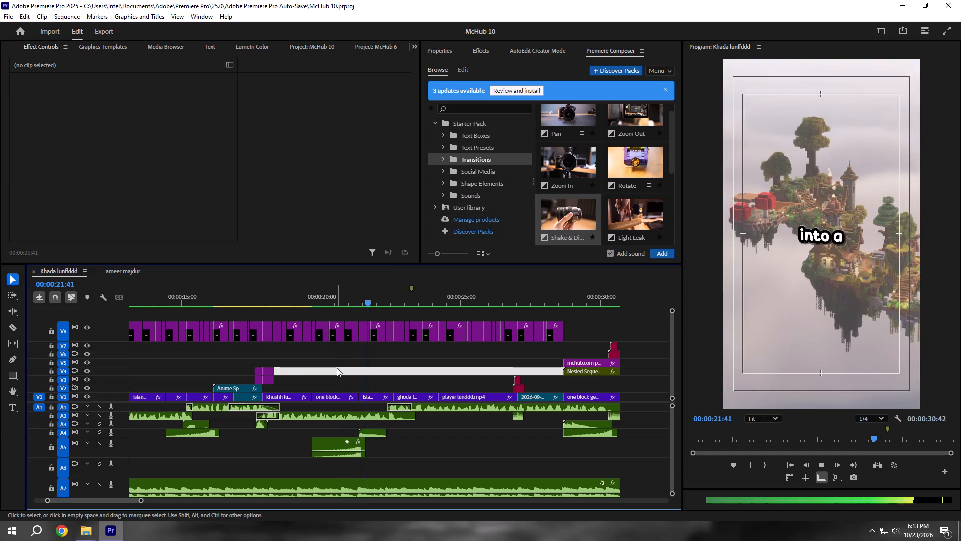
{"action": "key", "text": "ctrl+s"}
{"action": "key", "text": "space"}
{"action": "key", "text": "ctrl+s"}
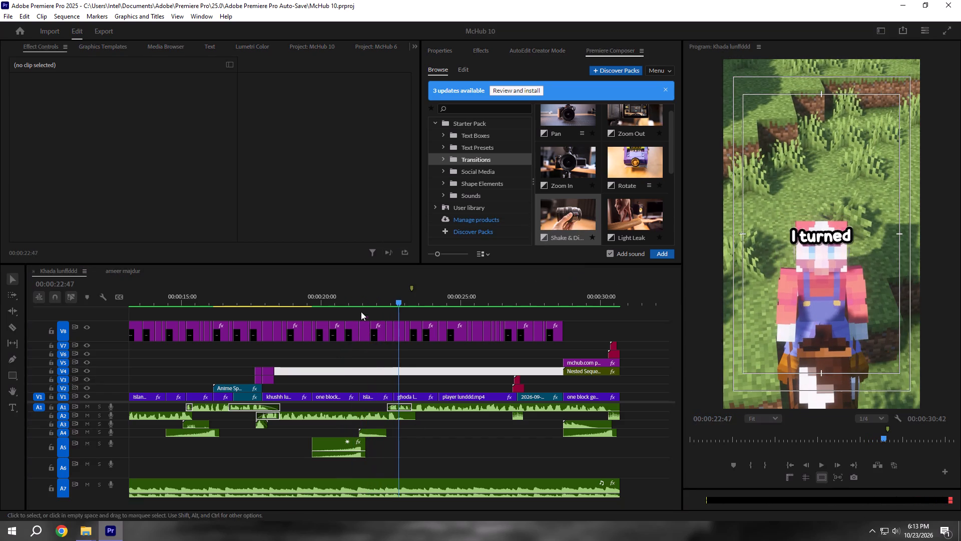
Duplicate the floating-island clip that starts at 00:00:21:21 onto track V2, directly above the original.
{"action": "left_click", "coordinate": [359, 302], "text": "shift"}
{"action": "left_click", "coordinate": [370, 395]}
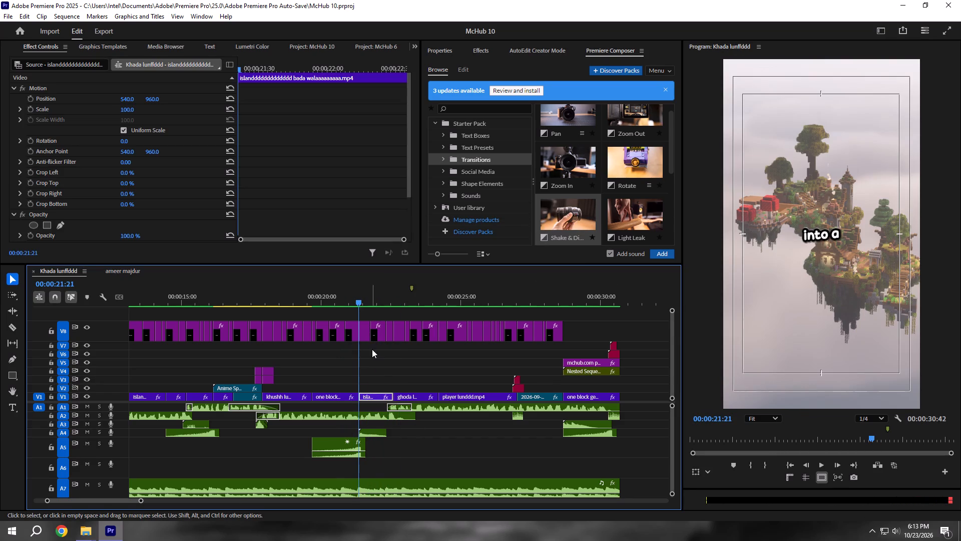
{"action": "scroll", "coordinate": [375, 375], "scroll_direction": "up", "scroll_amount": 5, "text": "alt"}
{"action": "scroll", "coordinate": [375, 375], "scroll_direction": "up", "scroll_amount": 5}
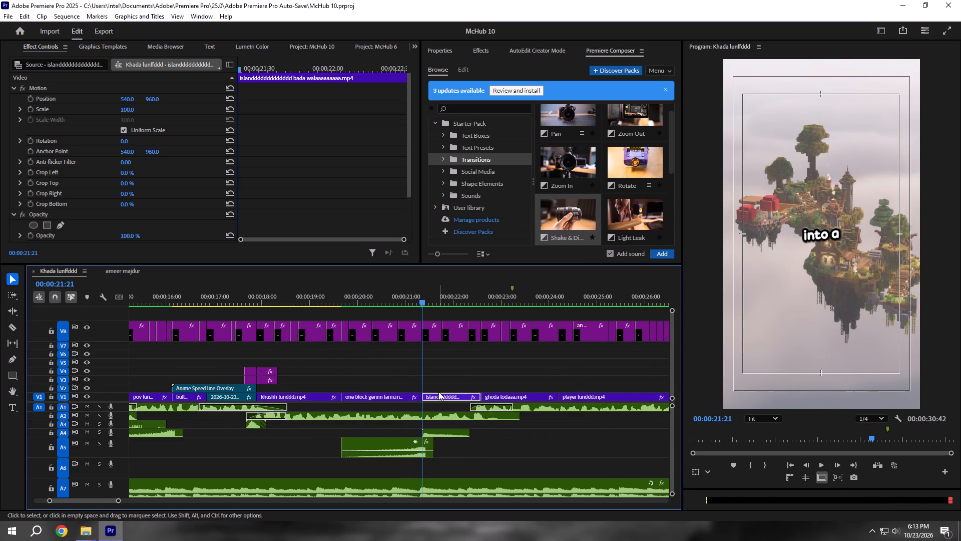
{"action": "left_click_drag", "start_coordinate": [438, 396], "coordinate": [438, 385], "text": "alt"}
{"action": "left_click", "coordinate": [453, 371]}
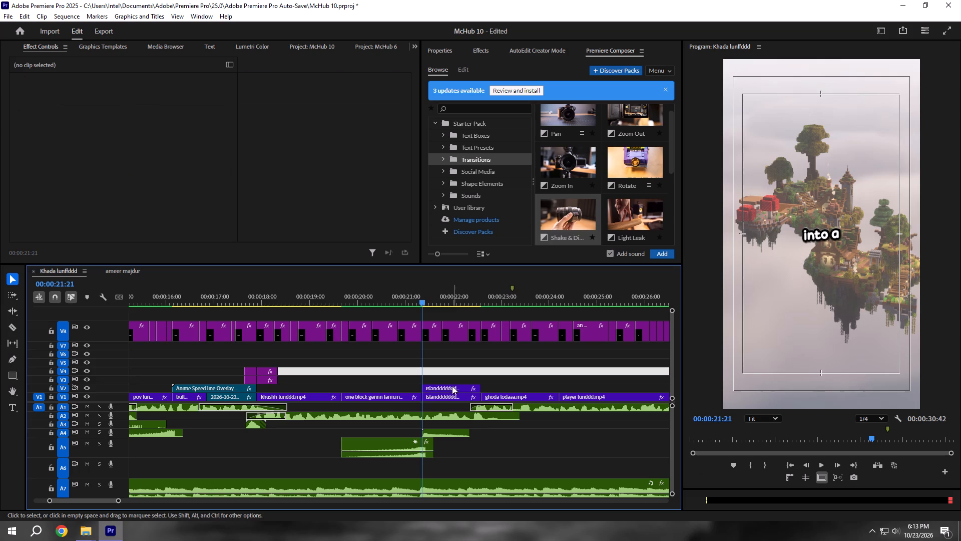
Search the effects for light and apply Lighting Effects to the floating-island copy on V2.
{"action": "left_click", "coordinate": [450, 387]}
{"action": "left_click", "coordinate": [445, 51]}
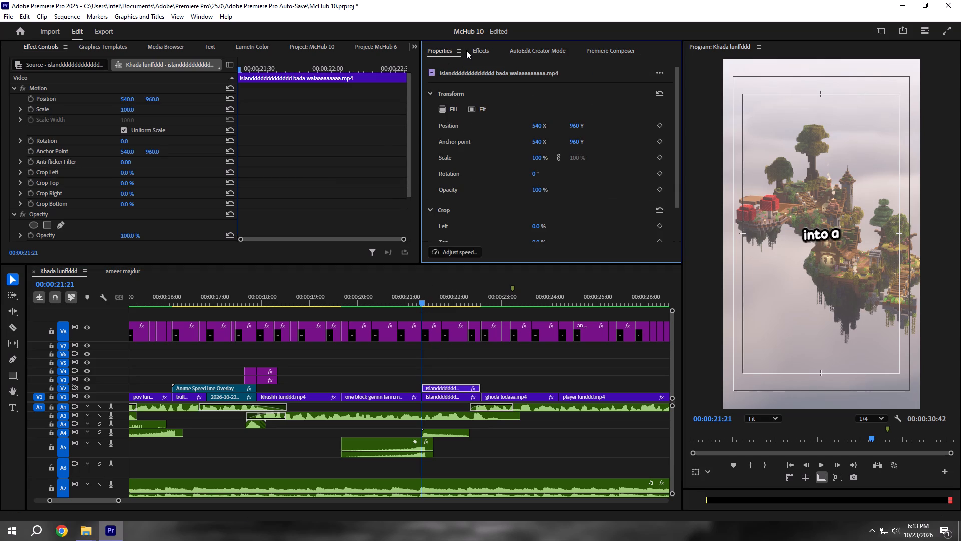
{"action": "left_click", "coordinate": [466, 50]}
{"action": "left_click", "coordinate": [471, 50]}
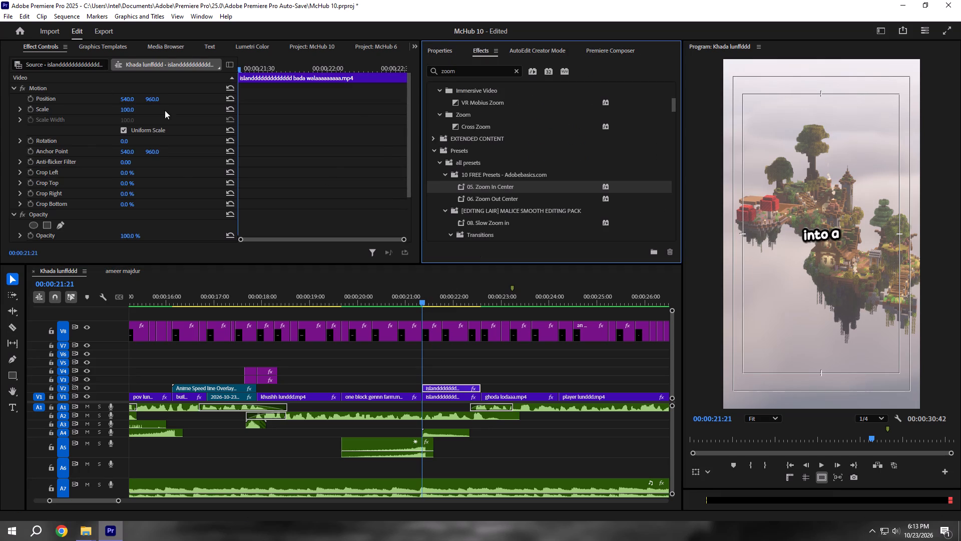
{"action": "left_click_drag", "start_coordinate": [472, 69], "coordinate": [328, 69]}
{"action": "key", "text": "BackSpace"}
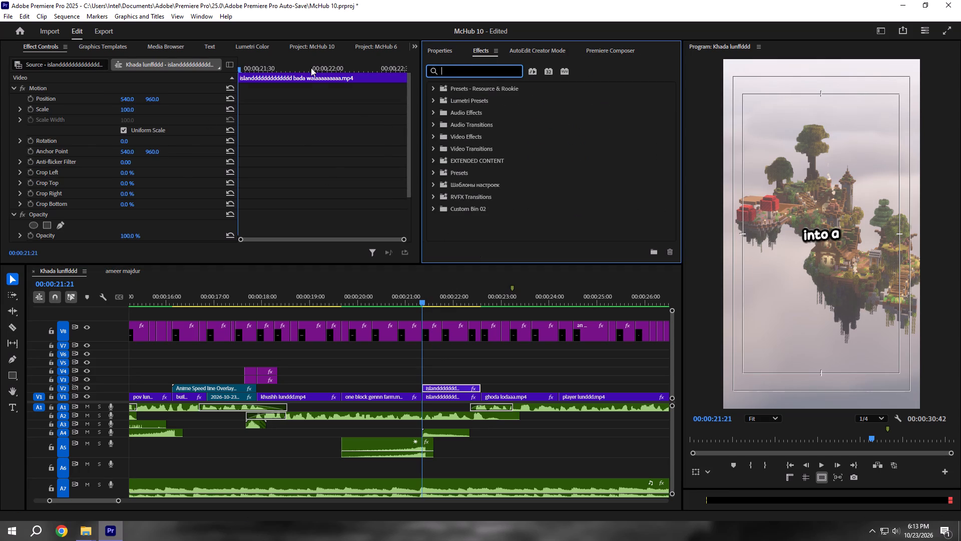
{"action": "type", "text": "light"}
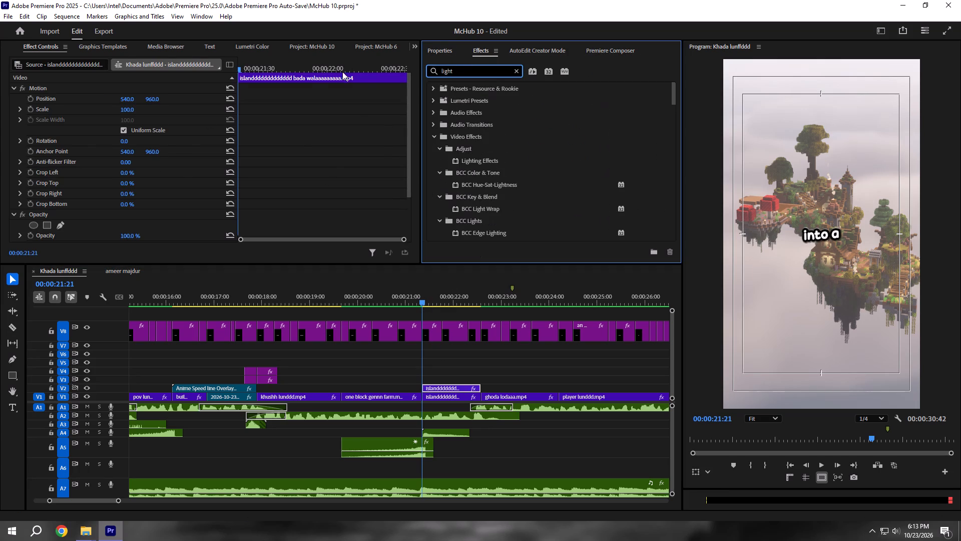
{"action": "scroll", "coordinate": [479, 176], "scroll_direction": "down", "scroll_amount": 8}
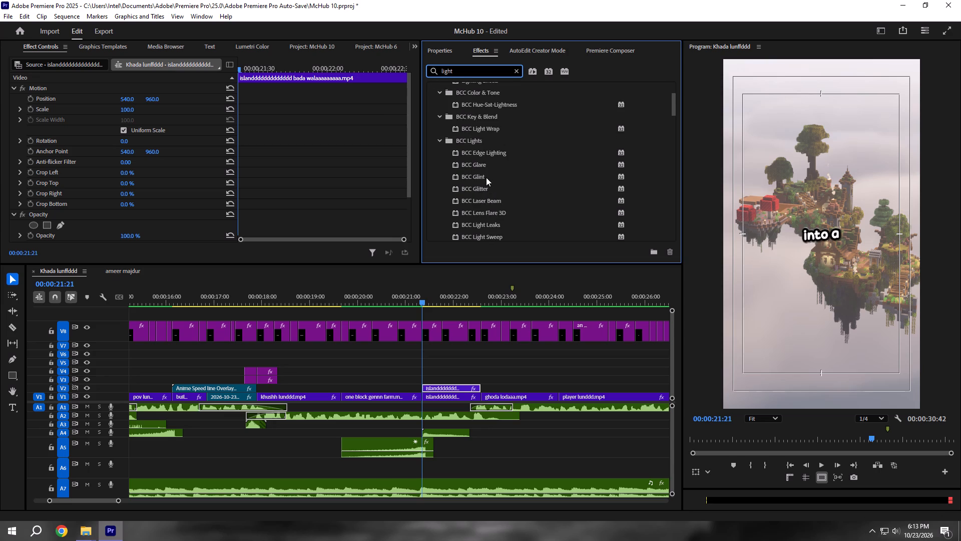
{"action": "scroll", "coordinate": [486, 177], "scroll_direction": "down", "scroll_amount": 6}
{"action": "scroll", "coordinate": [486, 177], "scroll_direction": "up", "scroll_amount": 17}
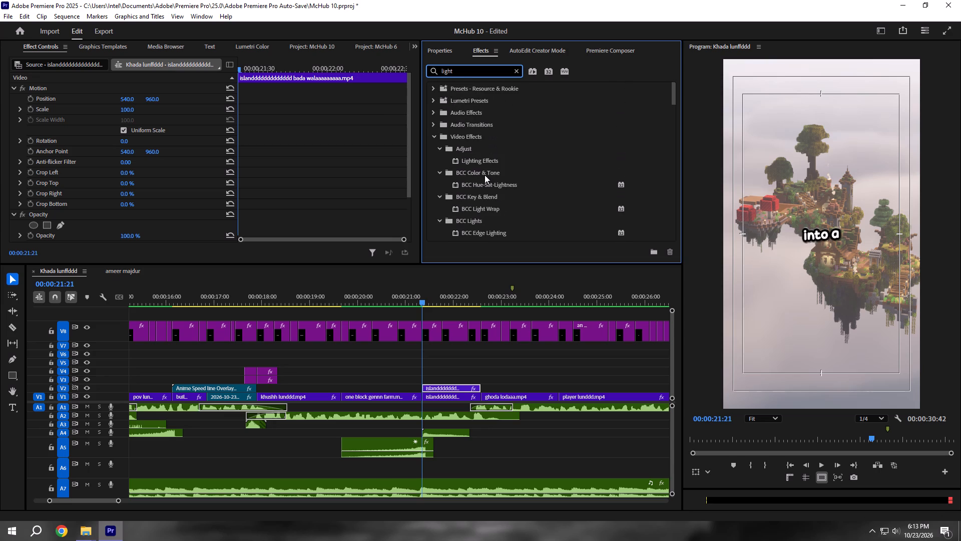
{"action": "left_click_drag", "start_coordinate": [484, 162], "coordinate": [436, 389]}
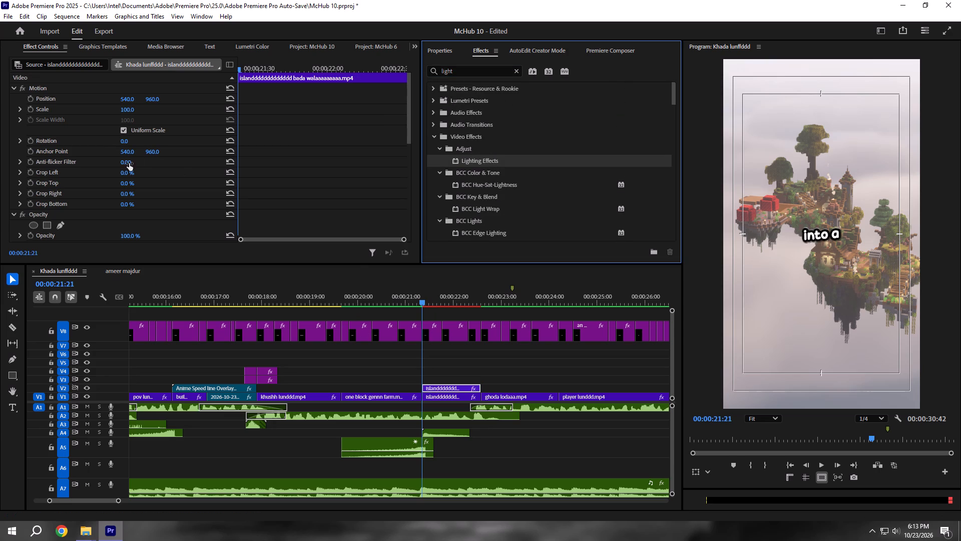
Raise the Lighting Effects' Ambience Intensity to 100 on the V2 island copy.
{"action": "scroll", "coordinate": [80, 167], "scroll_direction": "down", "scroll_amount": 10}
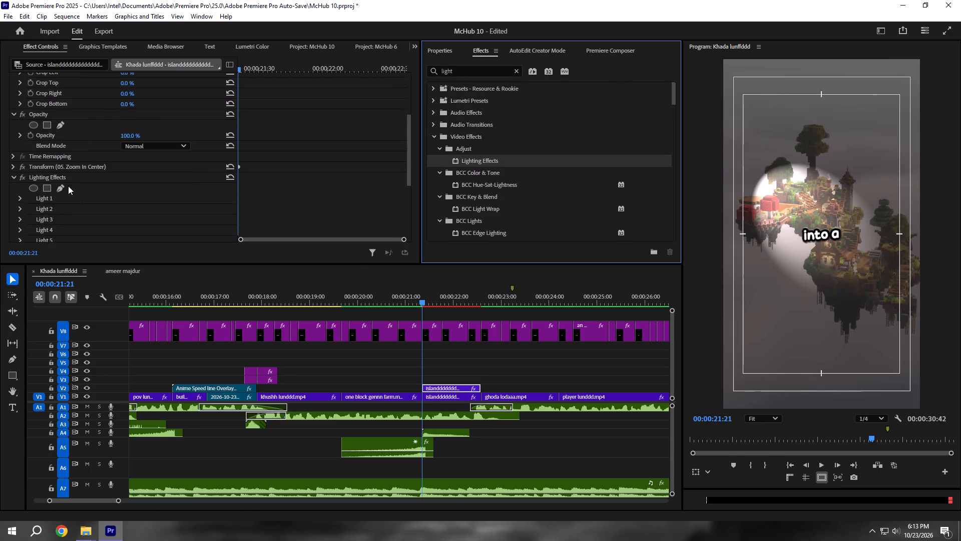
{"action": "scroll", "coordinate": [57, 183], "scroll_direction": "down", "scroll_amount": 4}
{"action": "scroll", "coordinate": [99, 213], "scroll_direction": "down", "scroll_amount": 2}
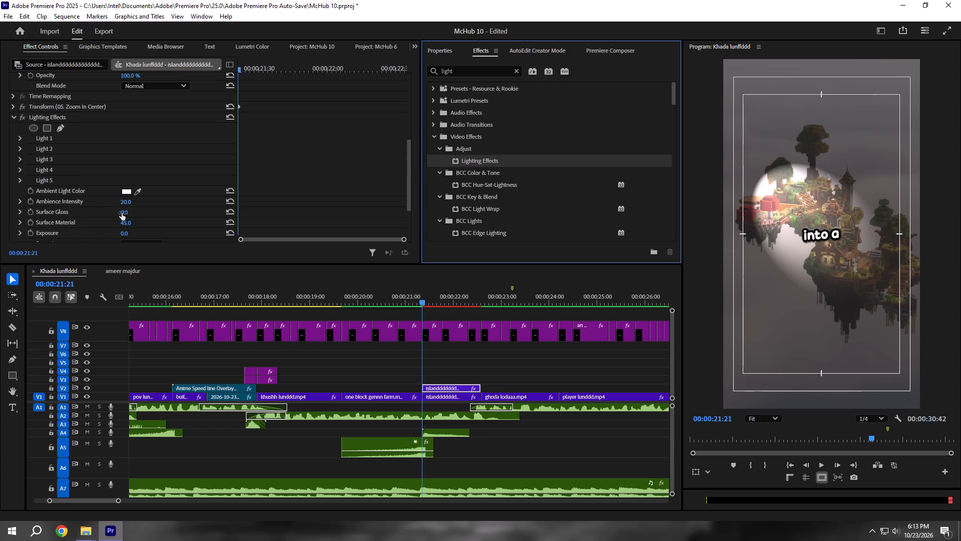
{"action": "left_click_drag", "start_coordinate": [125, 202], "coordinate": [195, 207]}
{"action": "scroll", "coordinate": [68, 212], "scroll_direction": "down", "scroll_amount": 6}
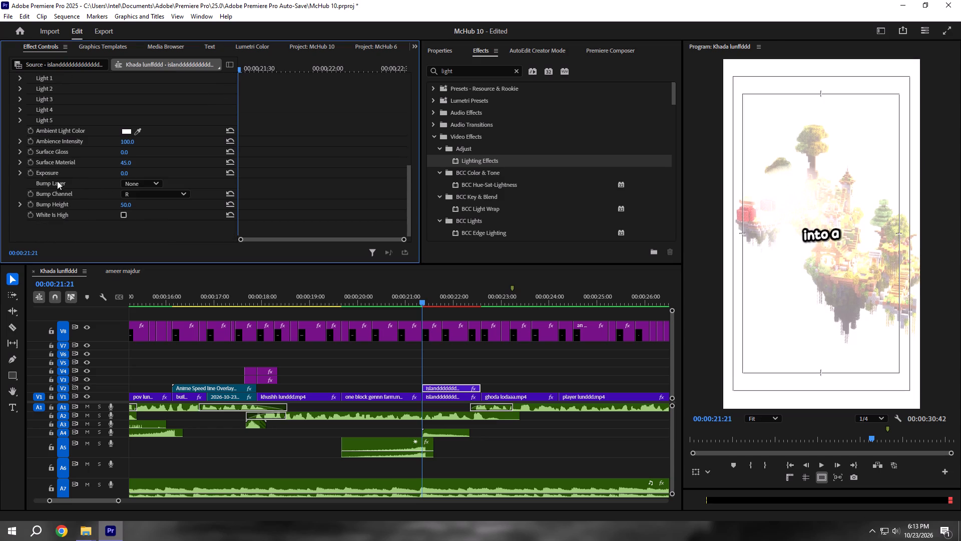
Draw a closed four-point pen mask on Lighting Effects as a narrow diagonal strip from beyond the frame's lower-left side to its top edge.
{"action": "scroll", "coordinate": [53, 159], "scroll_direction": "up", "scroll_amount": 8}
{"action": "left_click", "coordinate": [61, 146]}
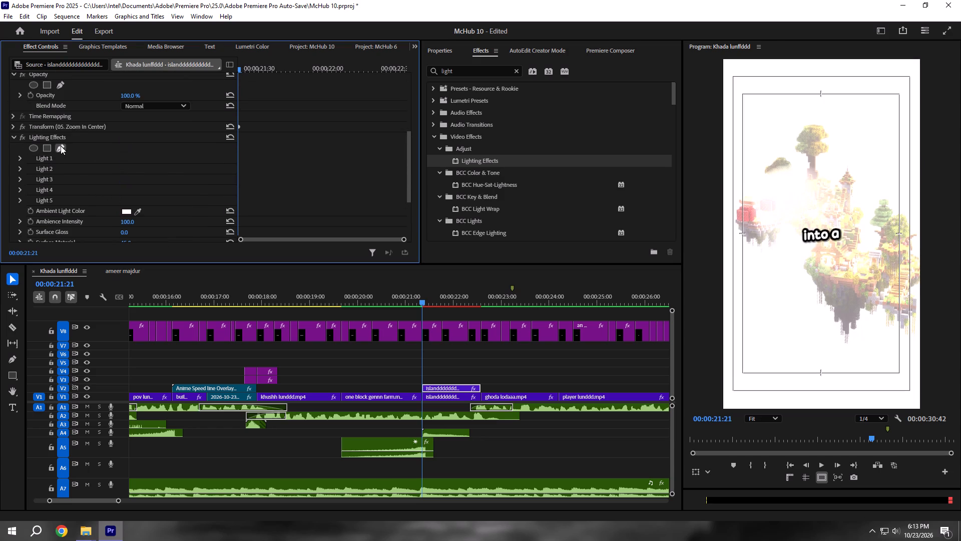
{"action": "left_click", "coordinate": [826, 48]}
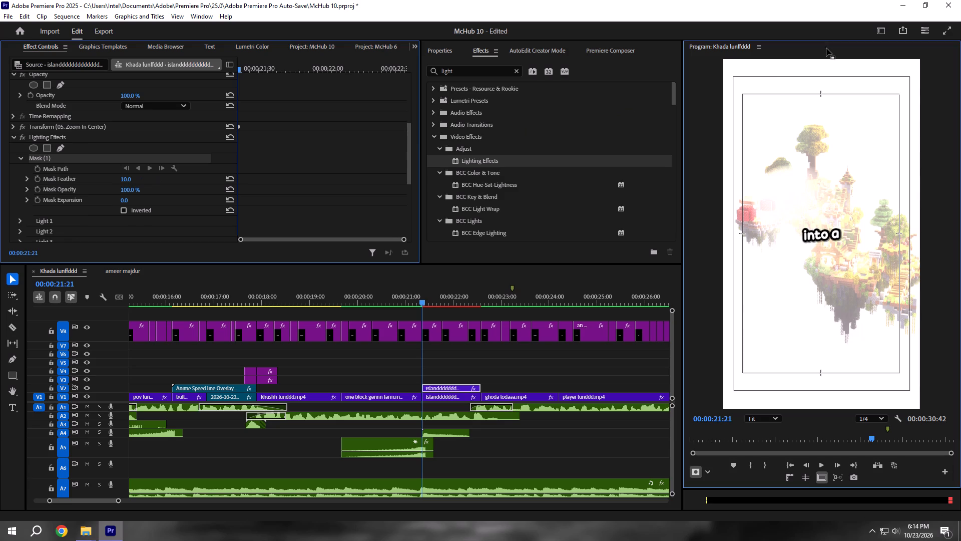
{"action": "left_click", "coordinate": [695, 351]}
{"action": "left_click", "coordinate": [717, 364]}
{"action": "left_click", "coordinate": [852, 48]}
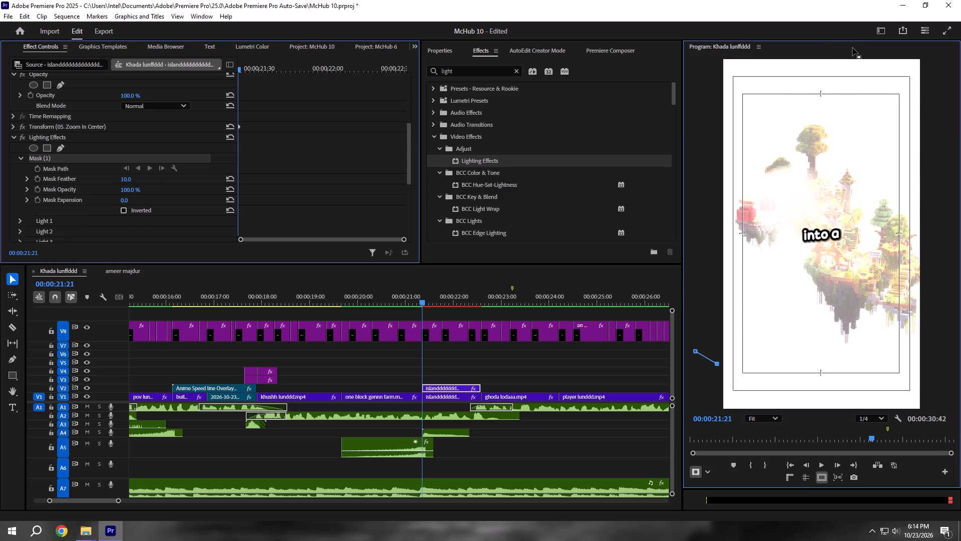
{"action": "left_click", "coordinate": [858, 55]}
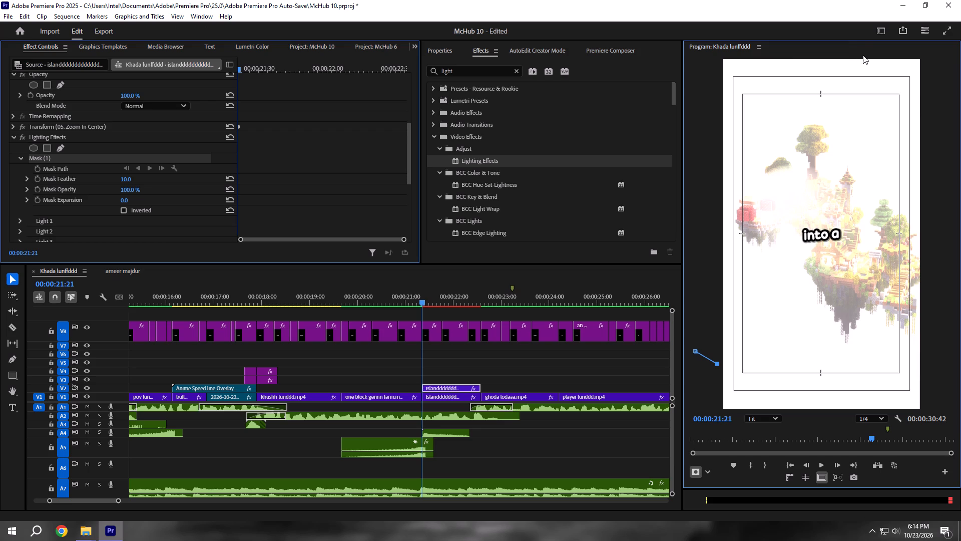
{"action": "left_click", "coordinate": [865, 46]}
{"action": "left_click", "coordinate": [866, 51]}
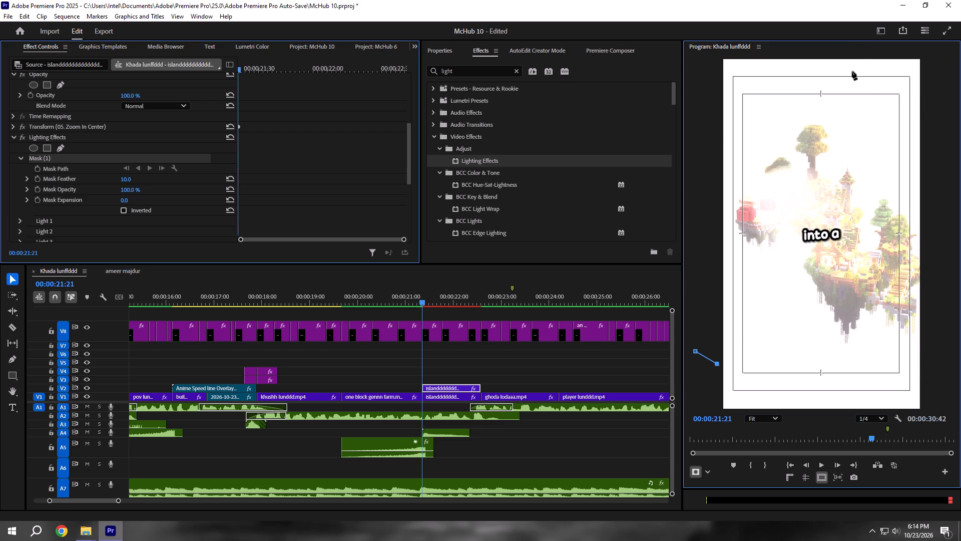
{"action": "left_click", "coordinate": [856, 70]}
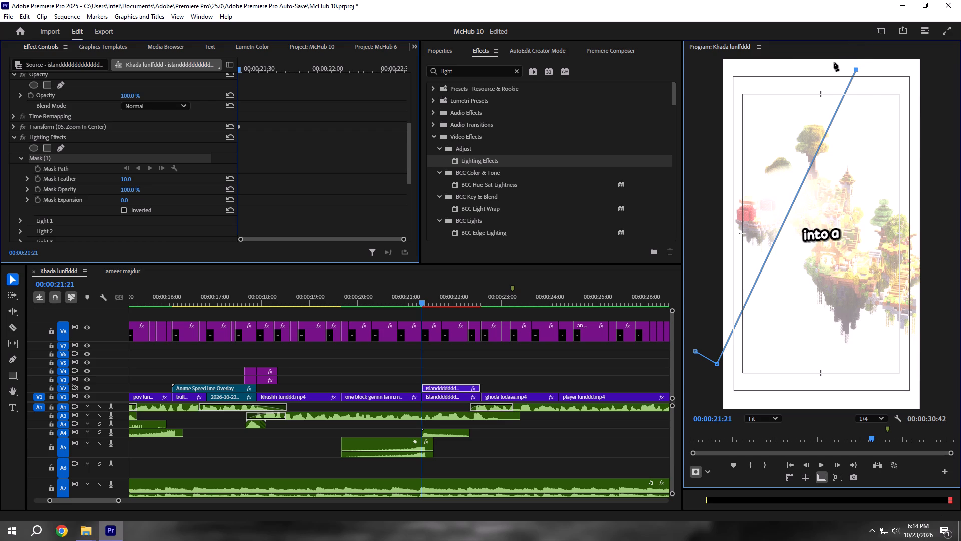
{"action": "left_click", "coordinate": [834, 62]}
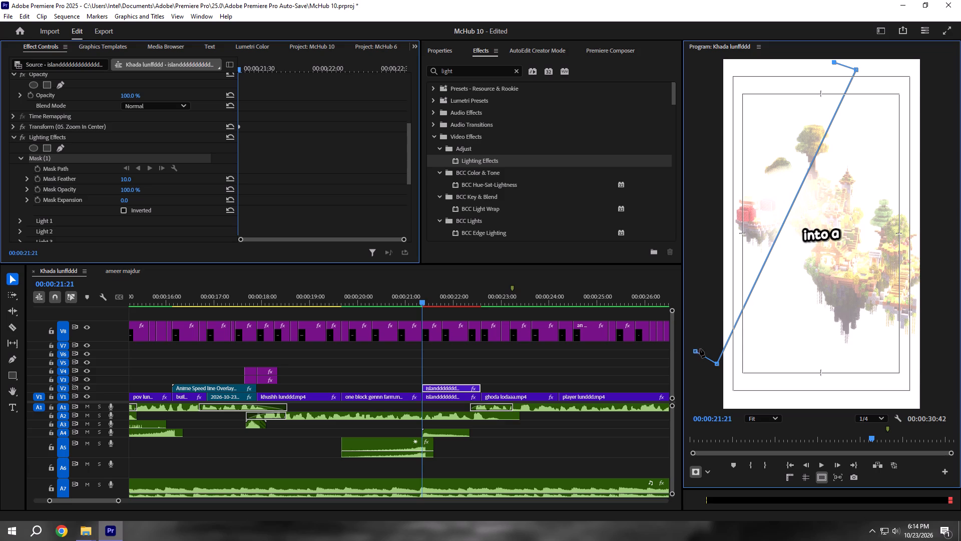
{"action": "left_click", "coordinate": [696, 351]}
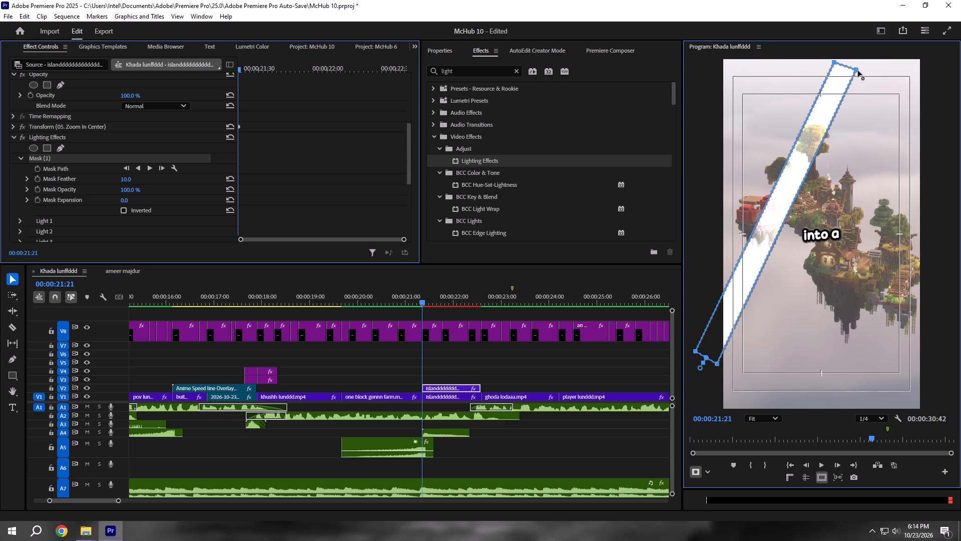
Reshape the mask's four corners into a slimmer diagonal streak extending past the frame's top edge and lower-left corner.
{"action": "left_click_drag", "start_coordinate": [858, 71], "coordinate": [877, 53]}
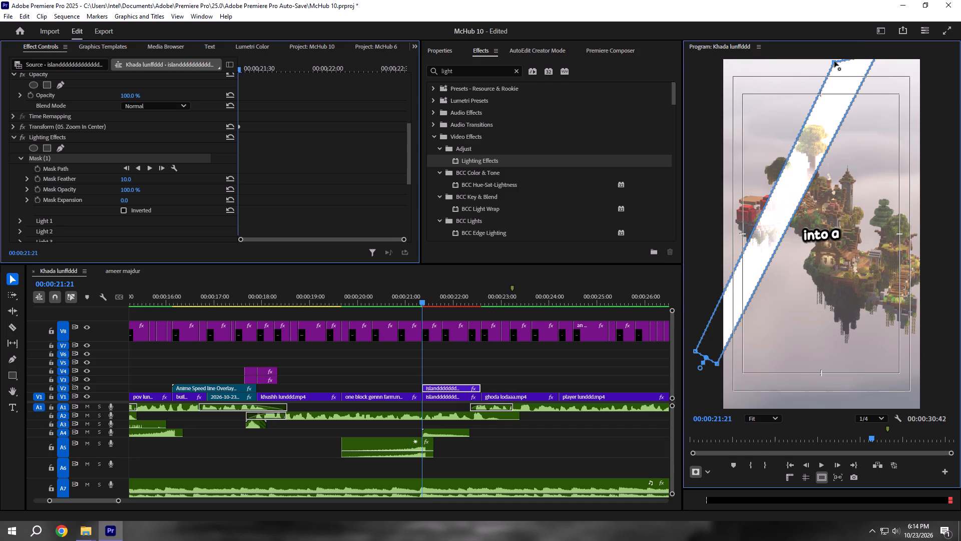
{"action": "left_click_drag", "start_coordinate": [834, 61], "coordinate": [863, 46]}
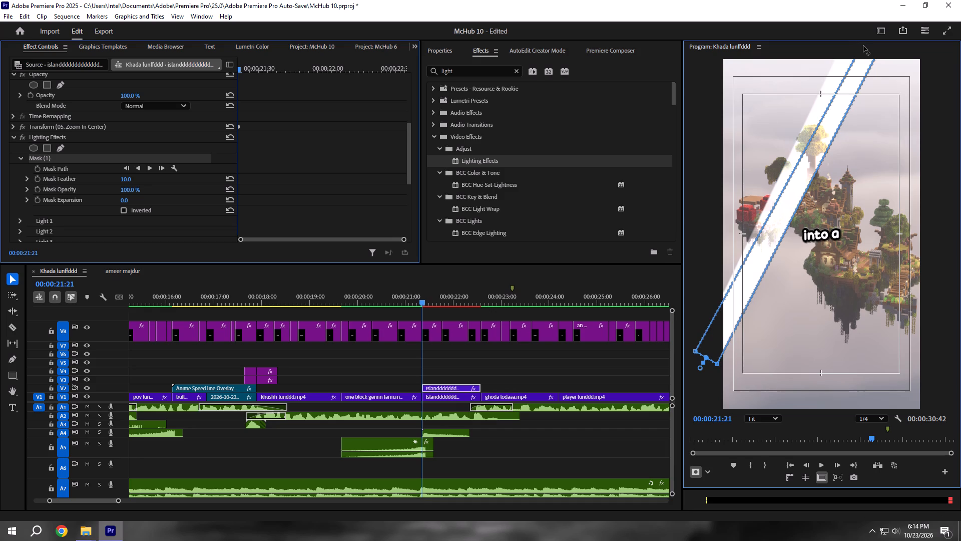
{"action": "left_click_drag", "start_coordinate": [863, 46], "coordinate": [866, 46]}
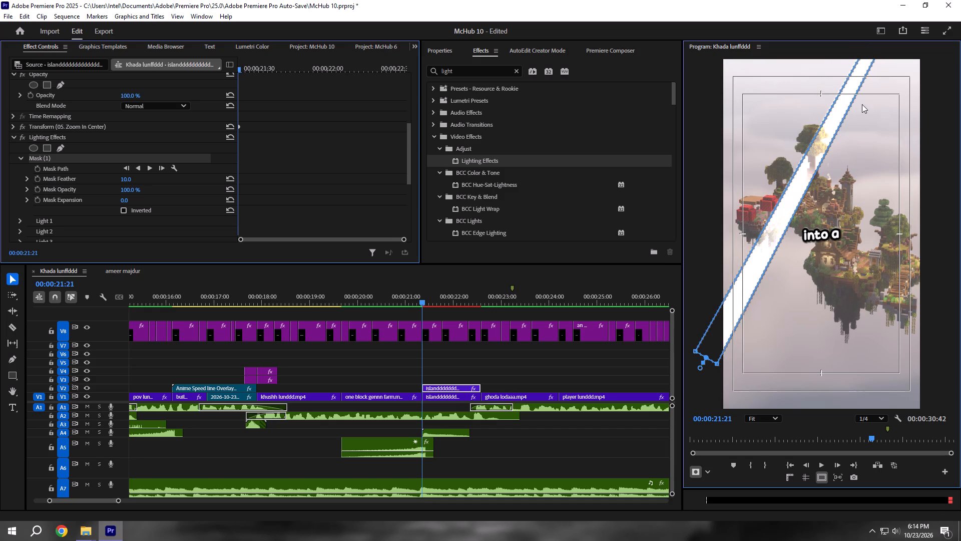
{"action": "left_click", "coordinate": [698, 354]}
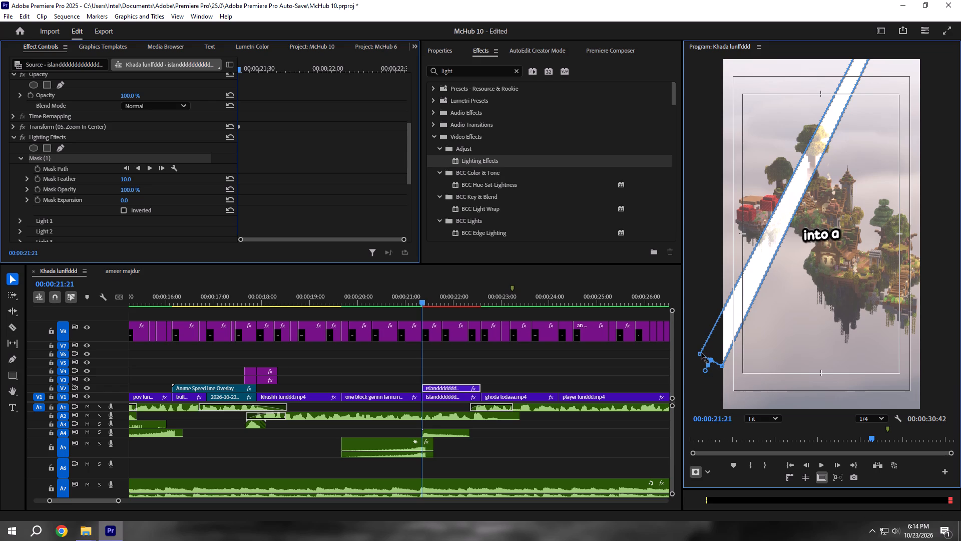
{"action": "left_click_drag", "start_coordinate": [699, 355], "coordinate": [697, 410]}
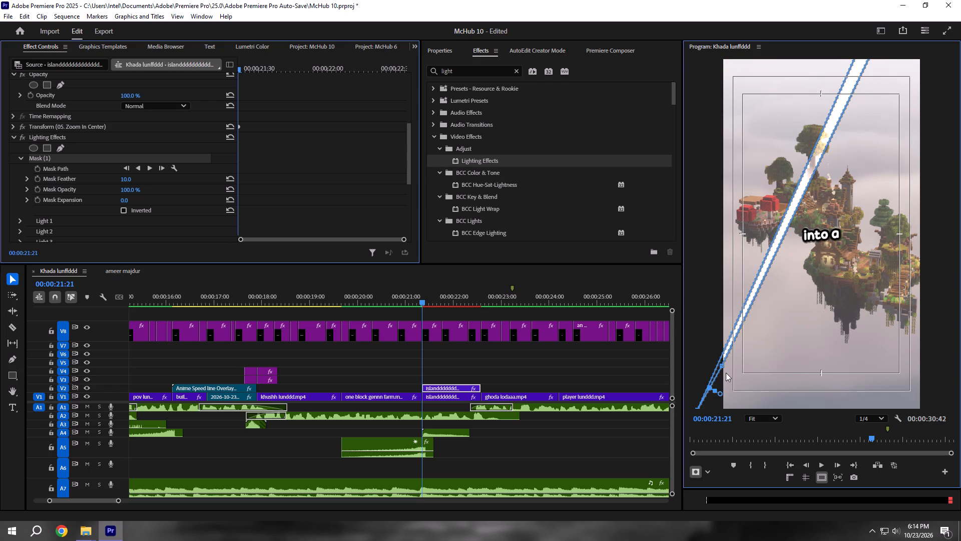
{"action": "left_click_drag", "start_coordinate": [721, 367], "coordinate": [723, 402]}
{"action": "left_click_drag", "start_coordinate": [723, 402], "coordinate": [714, 403]}
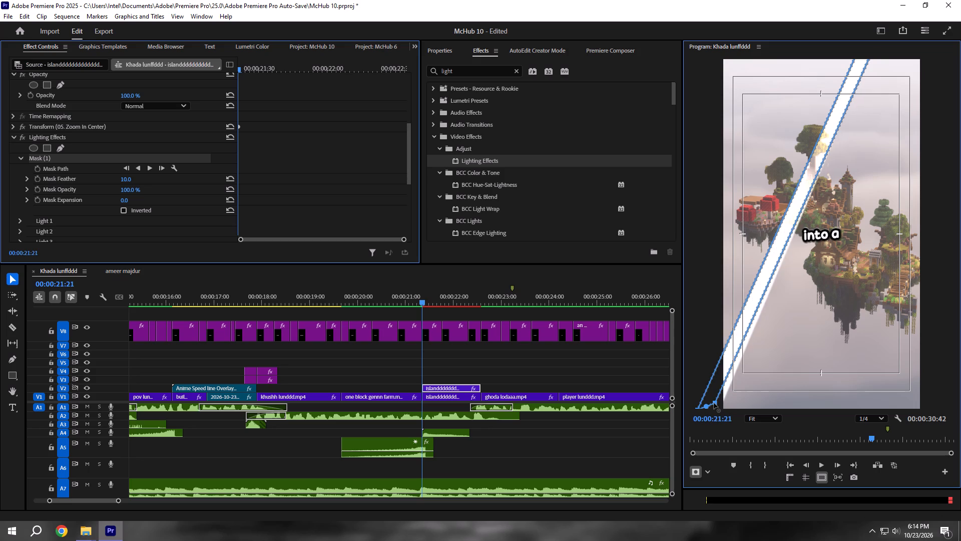
{"action": "left_click_drag", "start_coordinate": [714, 403], "coordinate": [712, 405]}
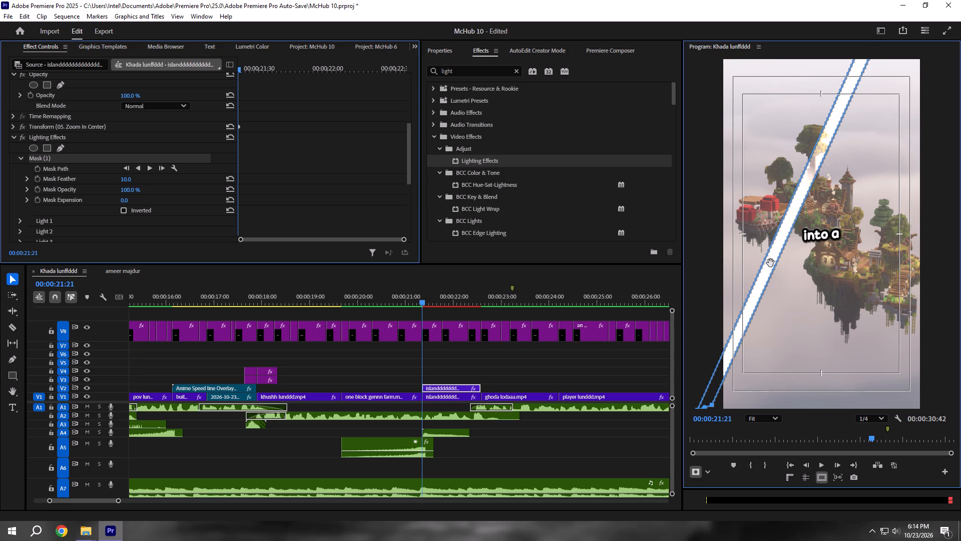
Keyframe the mask sweeping from beyond the frame's top-left corner at 00:00:21:21 to beyond the bottom-right at 00:00:21:45, and move the second keyframe to the clip's end.
{"action": "left_click_drag", "start_coordinate": [770, 259], "coordinate": [692, 121]}
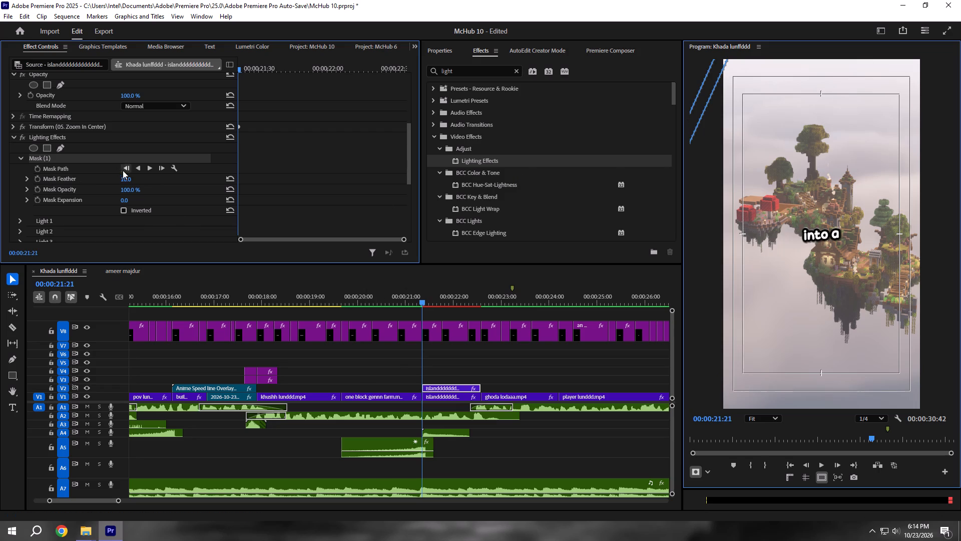
{"action": "left_click", "coordinate": [37, 169]}
{"action": "left_click", "coordinate": [293, 69]}
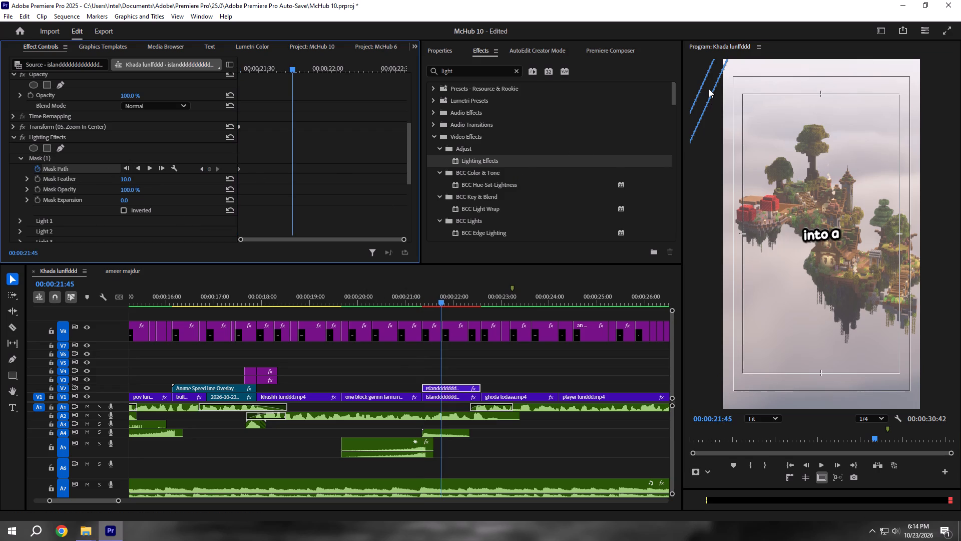
{"action": "left_click", "coordinate": [80, 153]}
{"action": "left_click_drag", "start_coordinate": [712, 86], "coordinate": [931, 404]}
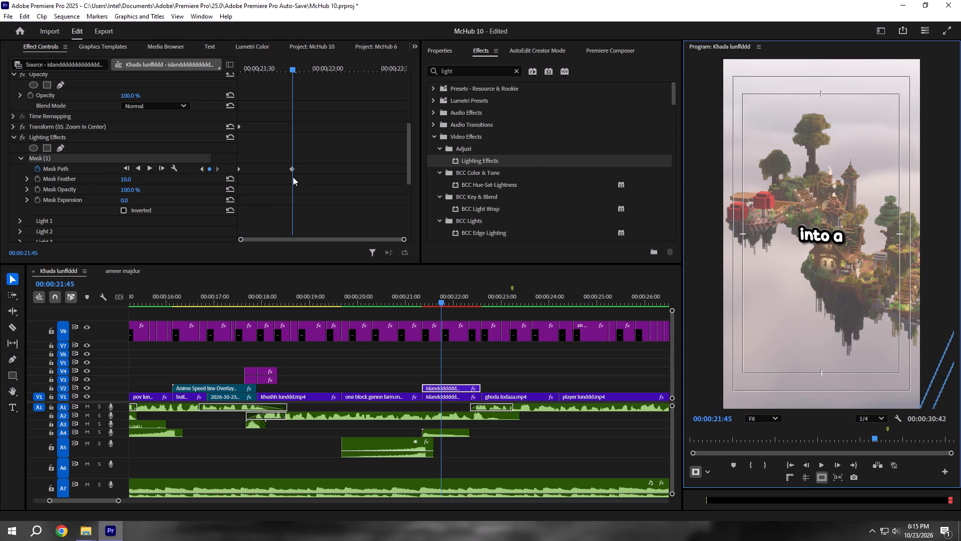
{"action": "left_click", "coordinate": [298, 182]}
{"action": "left_click_drag", "start_coordinate": [292, 165], "coordinate": [413, 172]}
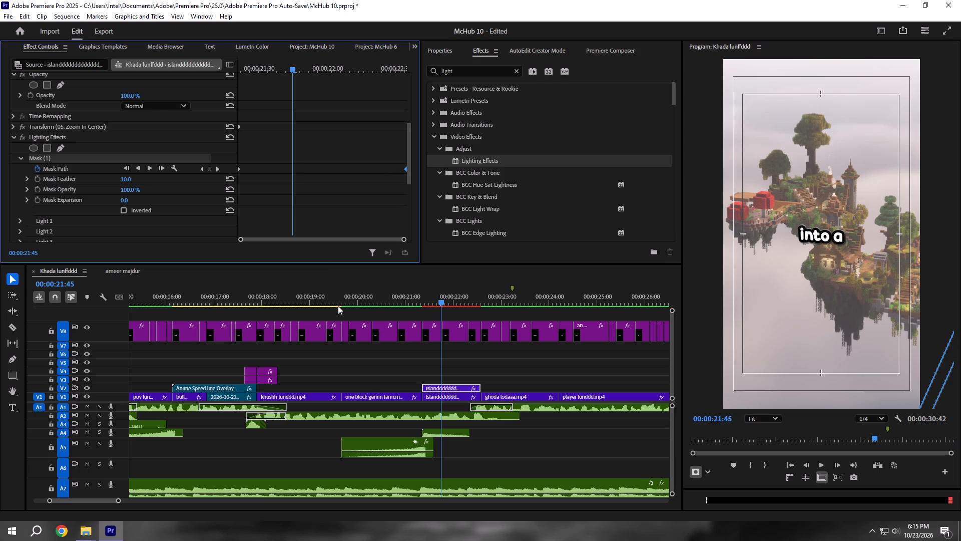
{"action": "key", "text": "ctrl+s"}
Play the sequence from just before the floating-island clip to review the masked light sweep, and save.
{"action": "left_click", "coordinate": [412, 286], "text": "shift"}
{"action": "left_click", "coordinate": [468, 359]}
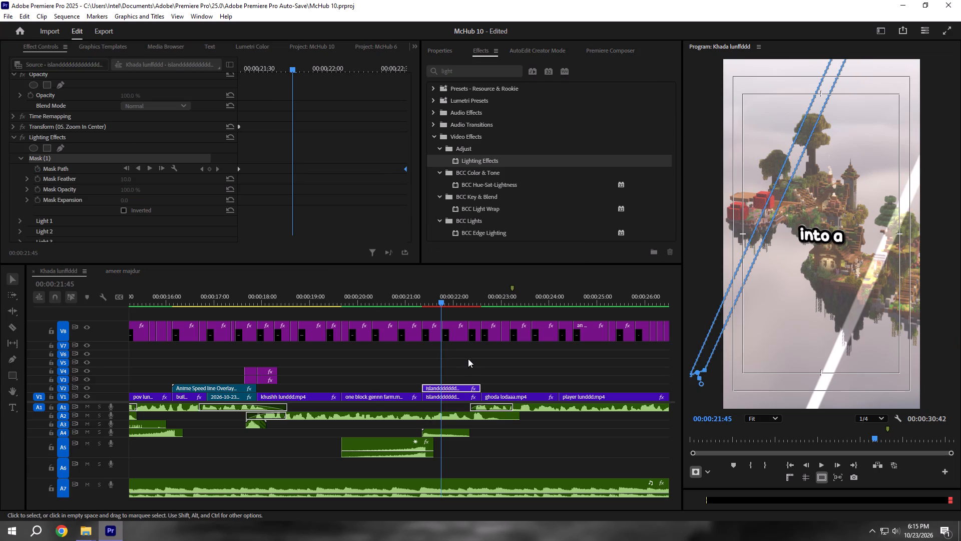
{"action": "left_click", "coordinate": [419, 296]}
{"action": "key", "text": "space"}
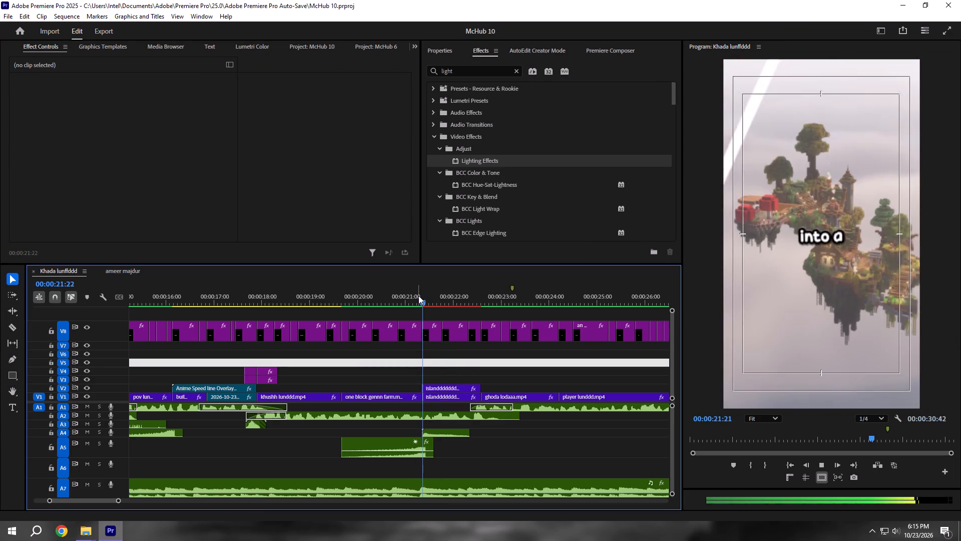
{"action": "key", "text": "ctrl+s"}
Move the last Mask Path keyframe on the V2 island copy to a little before the clip's end, and save the project.
{"action": "left_click_drag", "start_coordinate": [438, 301], "coordinate": [432, 301], "text": "shift"}
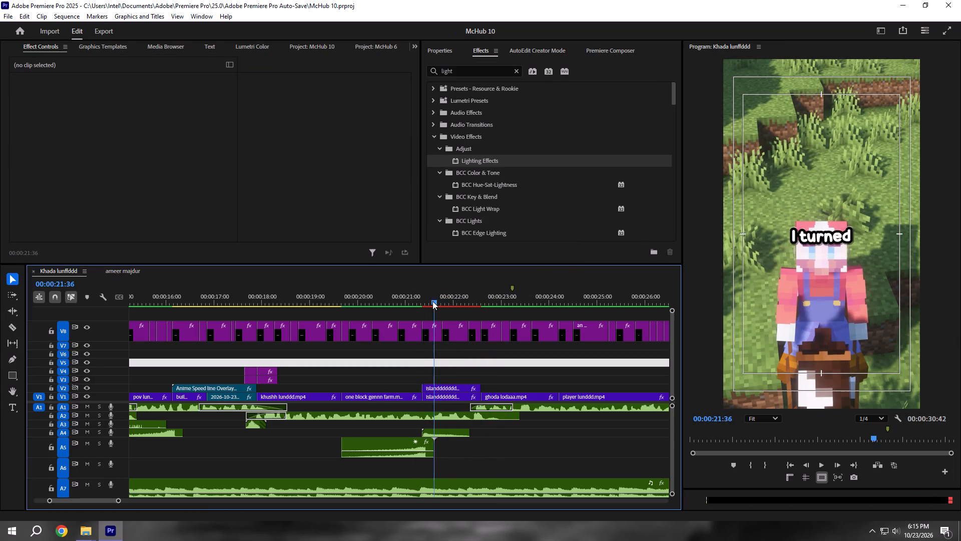
{"action": "left_click_drag", "start_coordinate": [432, 301], "coordinate": [423, 301], "text": "shift"}
{"action": "left_click", "coordinate": [448, 390]}
{"action": "scroll", "coordinate": [232, 182], "scroll_direction": "down", "scroll_amount": 8}
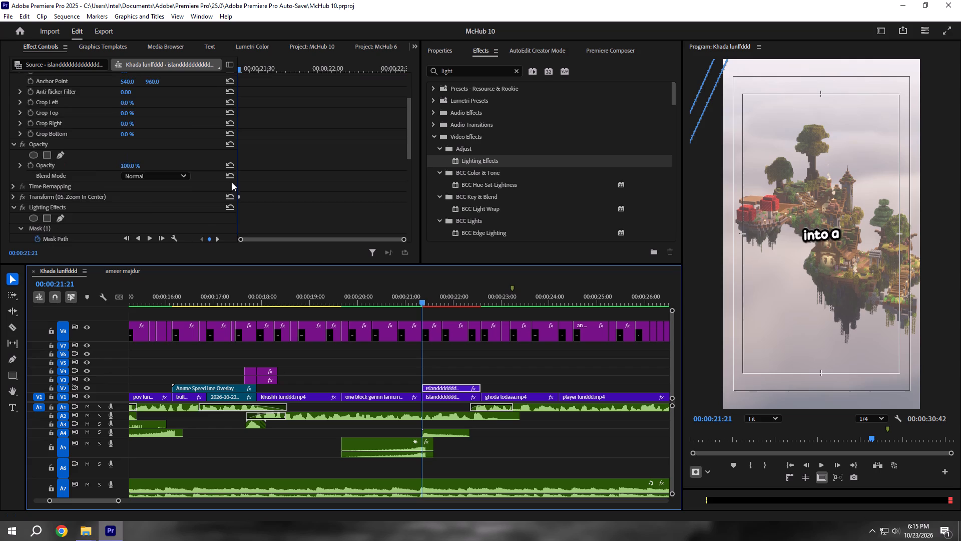
{"action": "scroll", "coordinate": [232, 182], "scroll_direction": "down", "scroll_amount": 4}
{"action": "left_click_drag", "start_coordinate": [407, 190], "coordinate": [394, 191]}
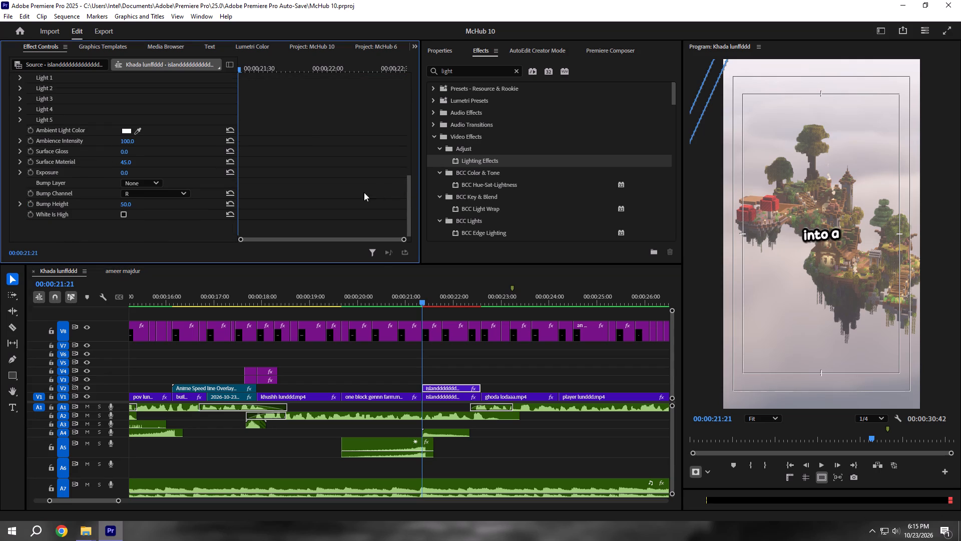
{"action": "scroll", "coordinate": [347, 194], "scroll_direction": "down", "scroll_amount": 6}
{"action": "scroll", "coordinate": [297, 199], "scroll_direction": "down", "scroll_amount": 6}
{"action": "scroll", "coordinate": [297, 198], "scroll_direction": "up", "scroll_amount": 12}
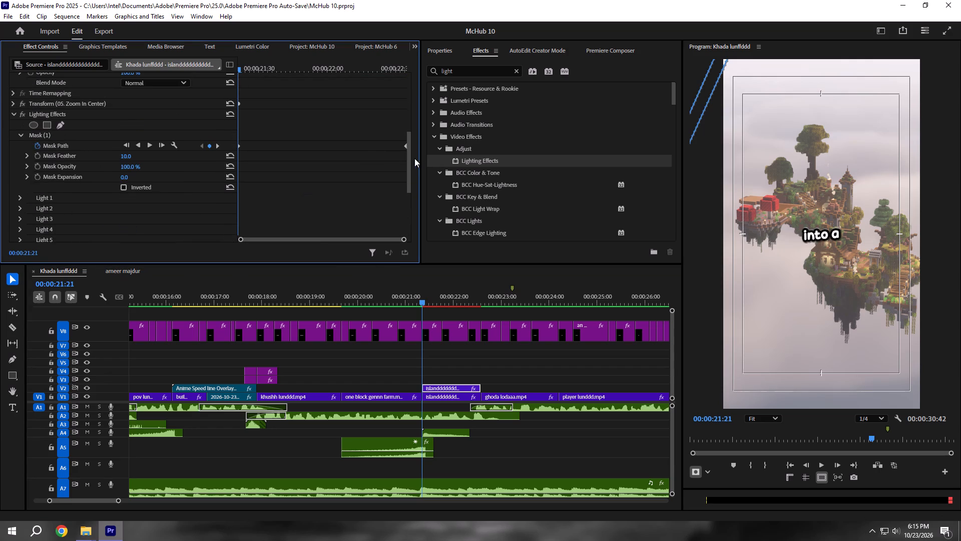
{"action": "left_click_drag", "start_coordinate": [403, 146], "coordinate": [374, 145]}
{"action": "left_click_drag", "start_coordinate": [374, 145], "coordinate": [367, 145]}
{"action": "key", "text": "ctrl+s"}
Play the floating-island clip from 00:00:21:21 to review the retimed light sweep, and save.
{"action": "left_click_drag", "start_coordinate": [339, 73], "coordinate": [162, 79]}
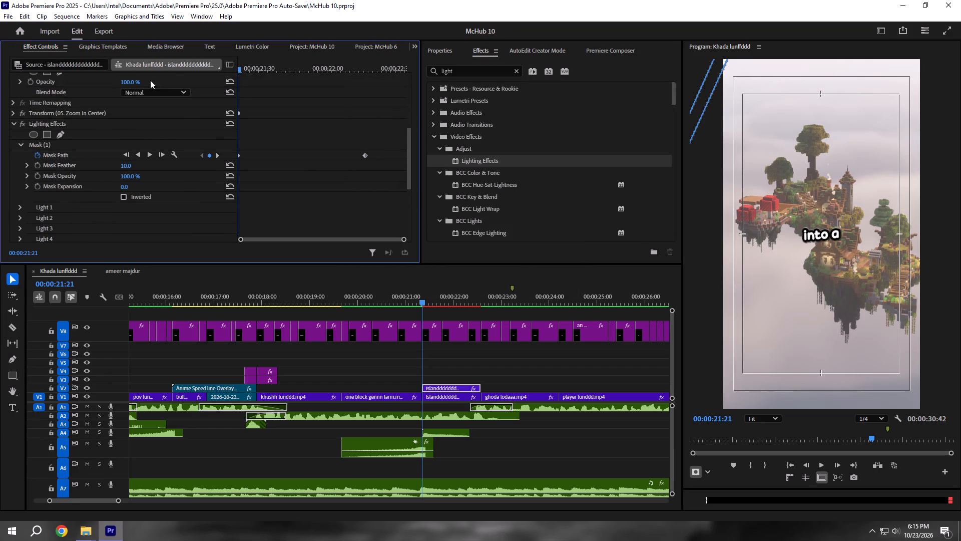
{"action": "left_click", "coordinate": [501, 446]}
{"action": "key", "text": "space"}
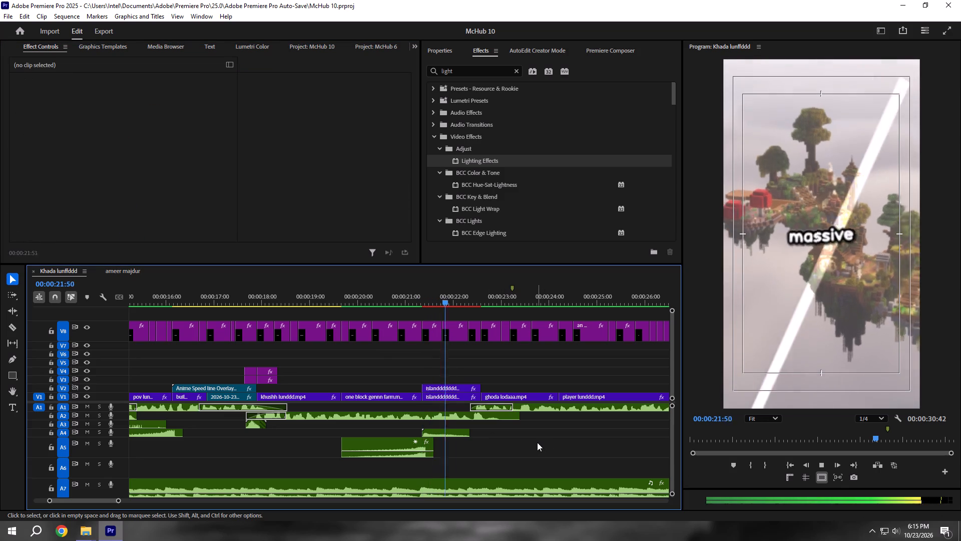
{"action": "key", "text": "ctrl+s"}
Save the project and render the preview files for the sequence.
{"action": "scroll", "coordinate": [553, 490], "scroll_direction": "down", "scroll_amount": 5, "text": "alt"}
{"action": "key", "text": "ctrl+s"}
{"action": "scroll", "coordinate": [498, 432], "scroll_direction": "down", "scroll_amount": 4, "text": "alt"}
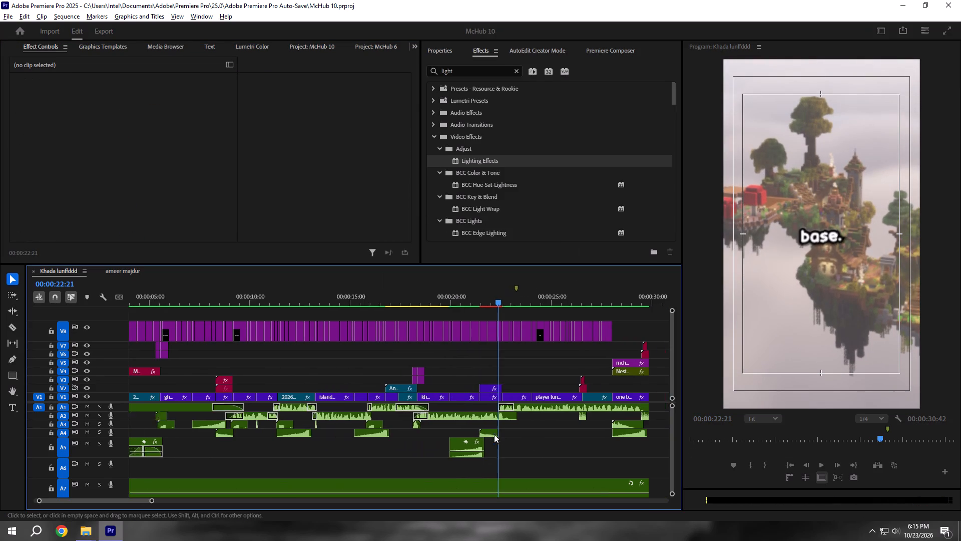
{"action": "key", "text": "ctrl+s"}
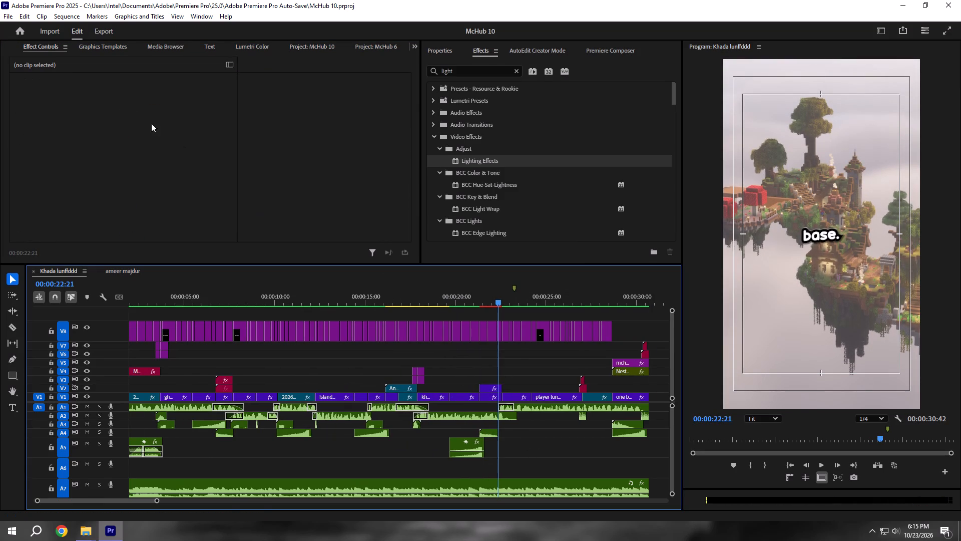
{"action": "key", "text": "Return"}
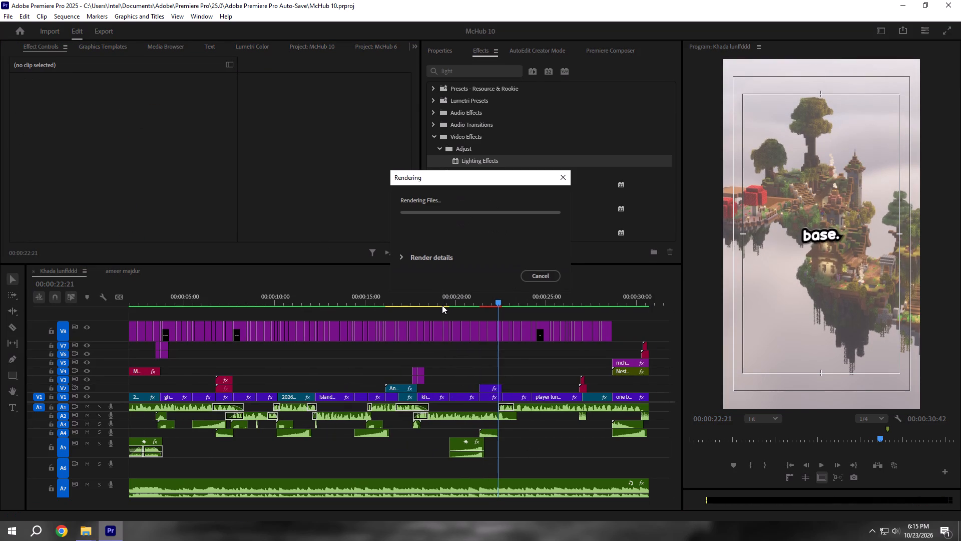
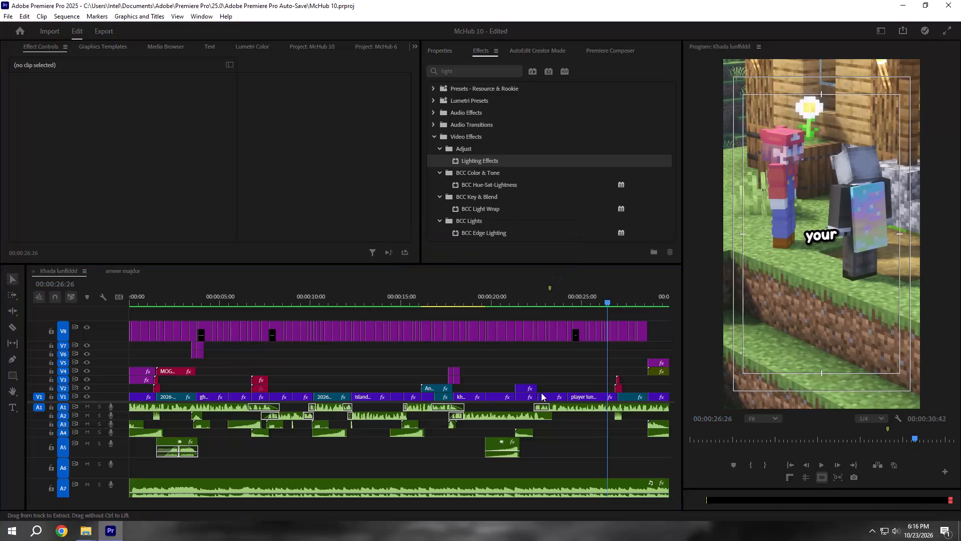
Play the opening of the sequence, return the playhead to 00:00:00:00, and save the project.
{"action": "scroll", "coordinate": [584, 444], "scroll_direction": "down", "scroll_amount": 6, "text": "alt"}
{"action": "left_click", "coordinate": [794, 468]}
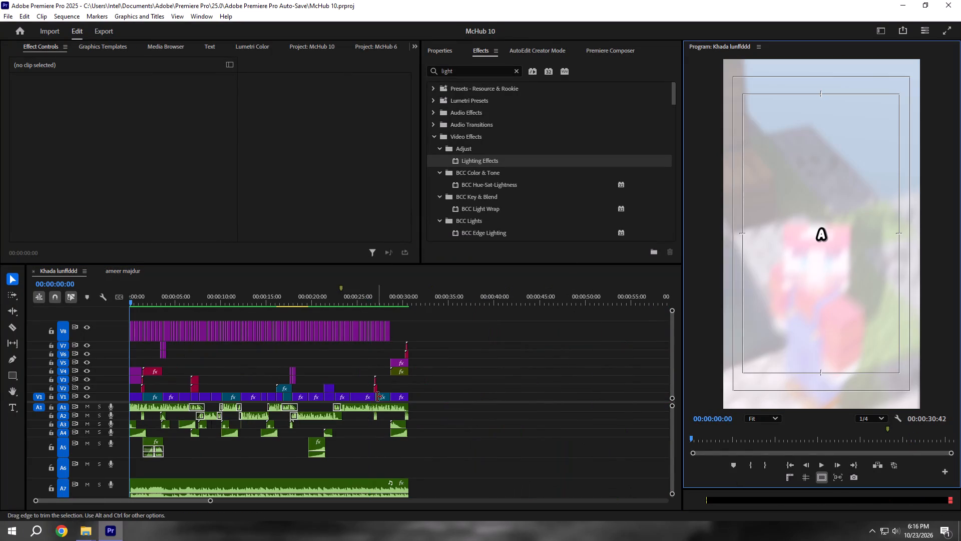
{"action": "key", "text": "space"}
{"action": "scroll", "coordinate": [183, 391], "scroll_direction": "up", "scroll_amount": 11, "text": "alt"}
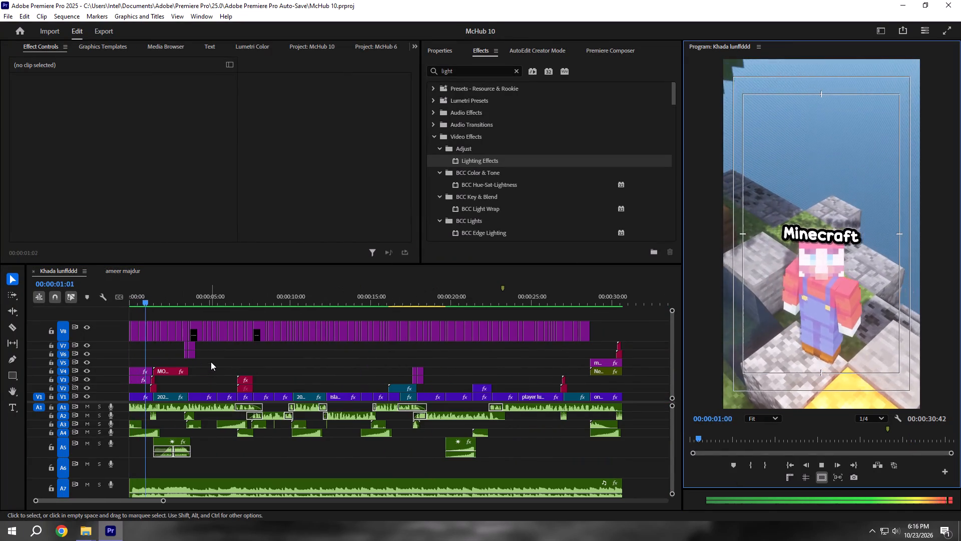
{"action": "key", "text": "ctrl+s"}
{"action": "left_click_drag", "start_coordinate": [154, 301], "coordinate": [72, 308]}
{"action": "key", "text": "ctrl+s"}
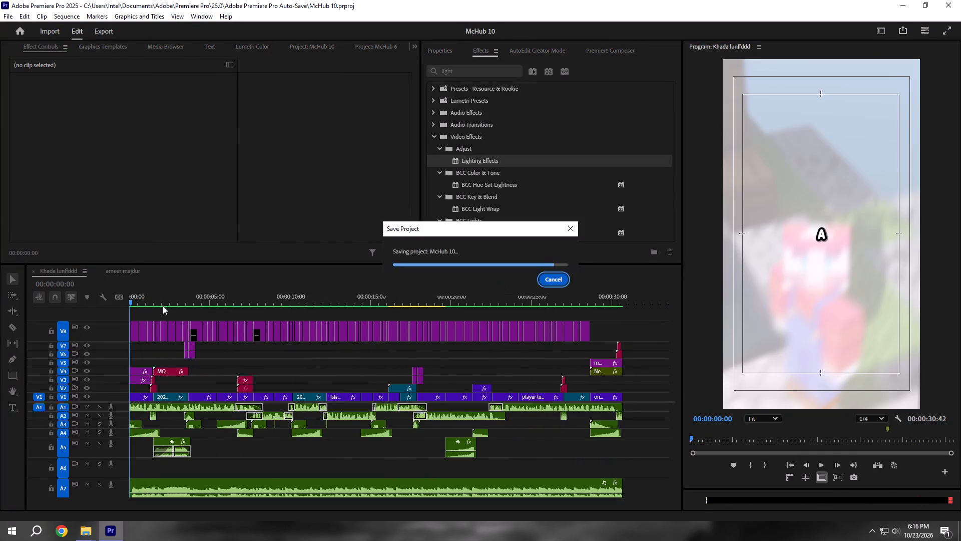
Copy the Minecraft TWO green screen title clip from the ameer majdur sequence and paste it into Khada lunffddd at 00:00:06:51.
{"action": "left_click", "coordinate": [129, 272]}
{"action": "scroll", "coordinate": [160, 360], "scroll_direction": "up", "scroll_amount": 5}
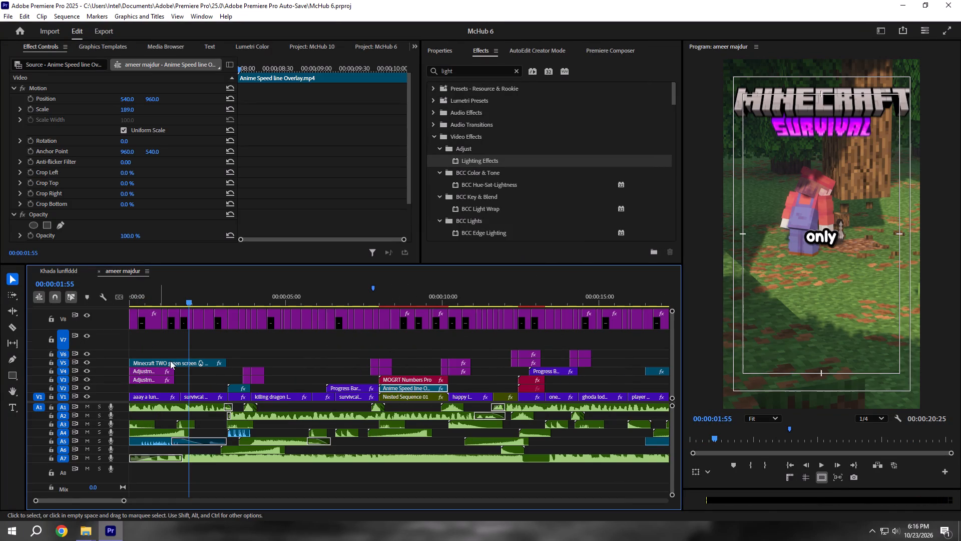
{"action": "left_click", "coordinate": [178, 364]}
{"action": "key", "text": "ctrl+c"}
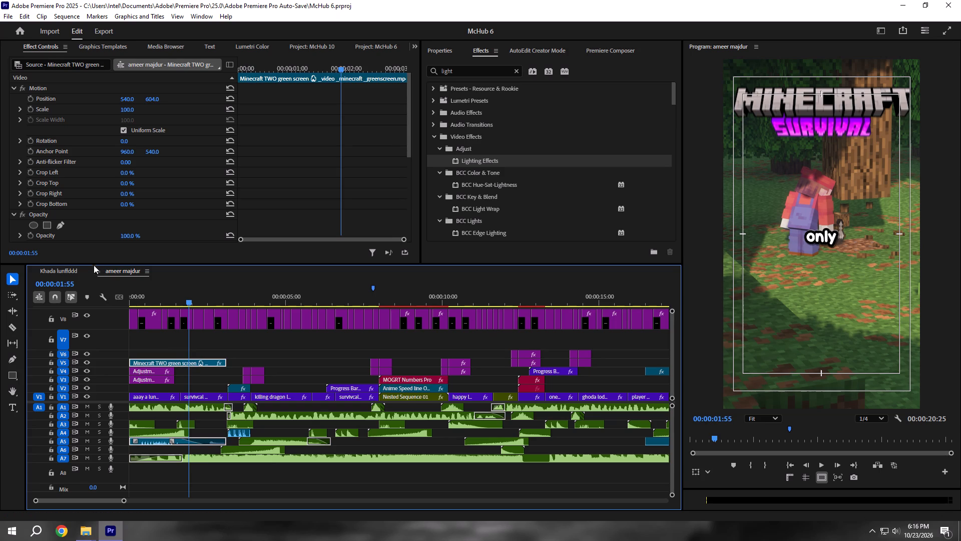
{"action": "left_click", "coordinate": [67, 268]}
{"action": "key", "text": "ctrl+v"}
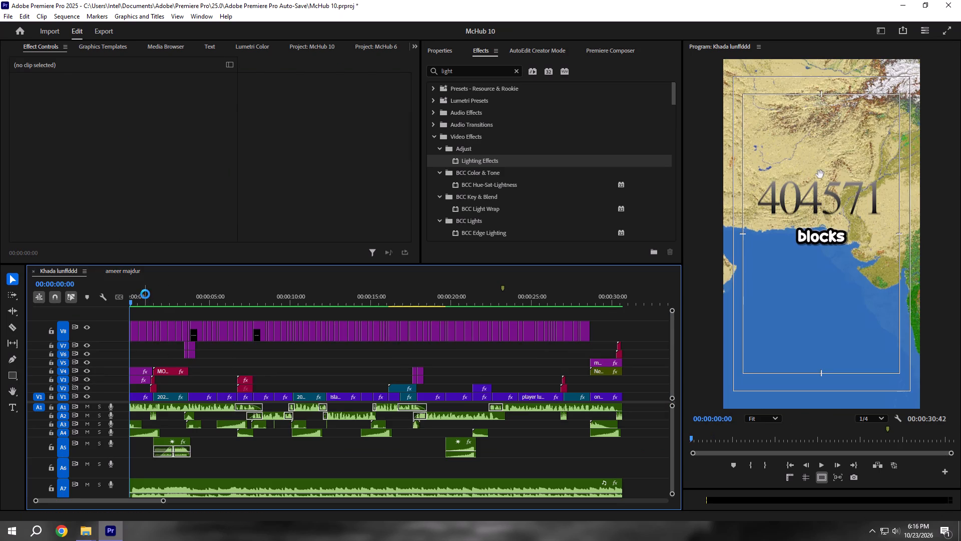
{"action": "key", "text": "ctrl+z"}
{"action": "left_click", "coordinate": [240, 292]}
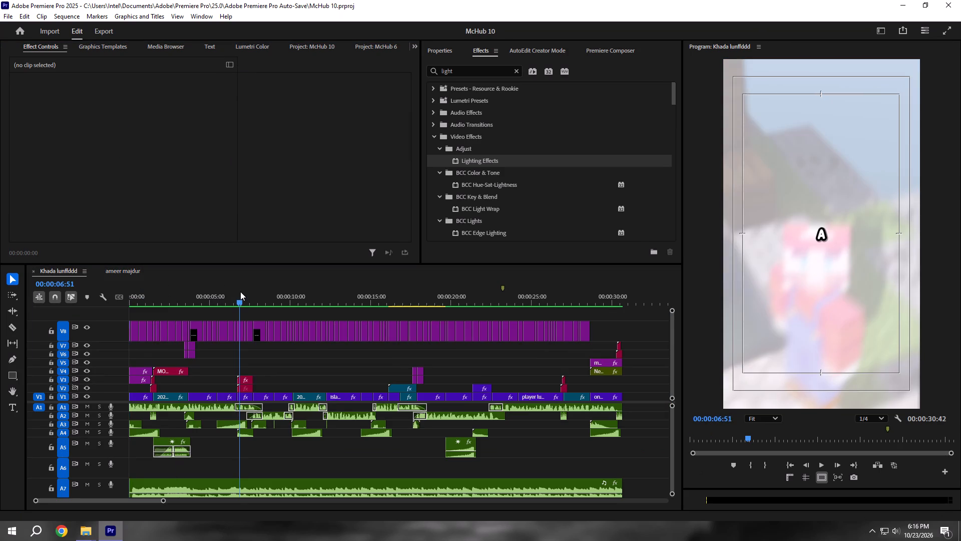
{"action": "key", "text": "ctrl+v"}
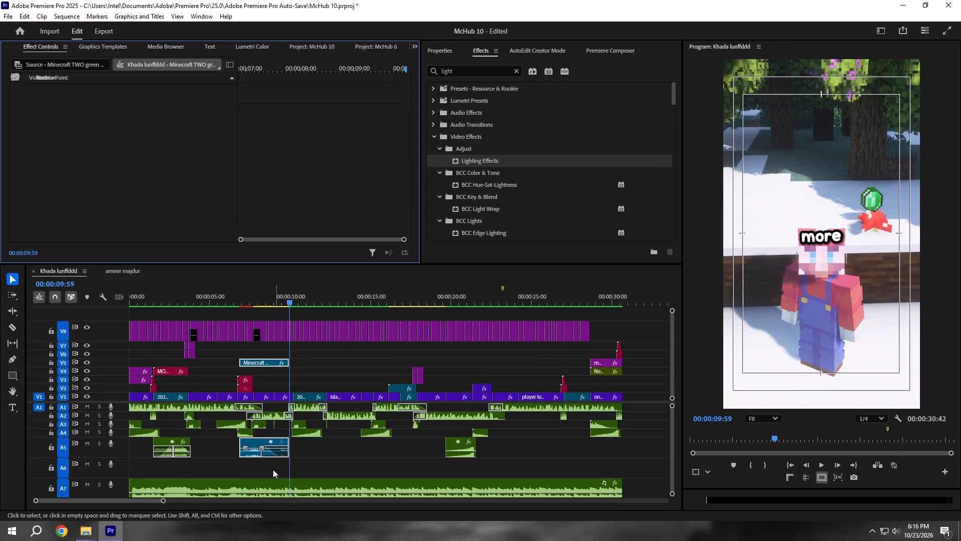
Place the pasted title clip at the start of the sequence on V5, with its audio on A6, and save.
{"action": "left_click_drag", "start_coordinate": [255, 442], "coordinate": [254, 460]}
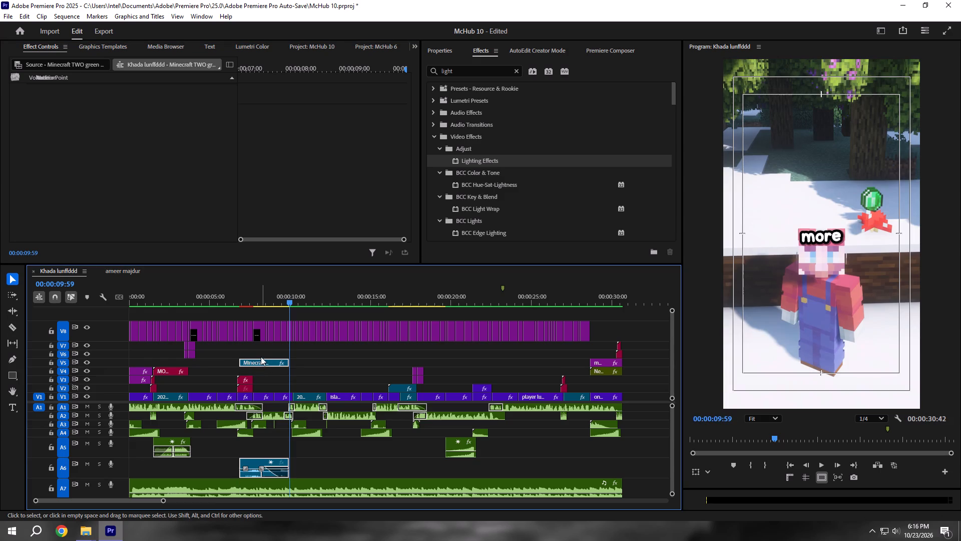
{"action": "left_click_drag", "start_coordinate": [261, 357], "coordinate": [187, 365]}
{"action": "left_click", "coordinate": [240, 362]}
{"action": "left_click", "coordinate": [255, 363]}
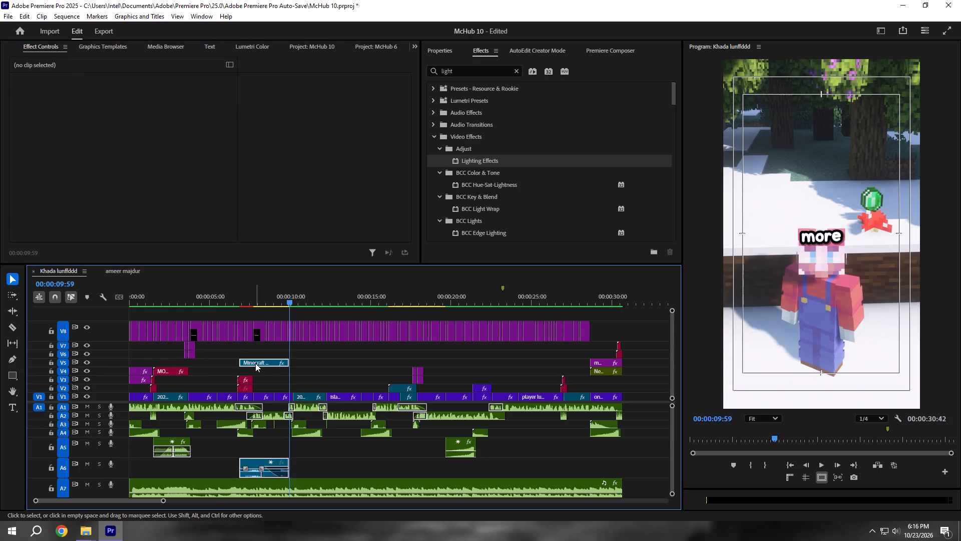
{"action": "left_click_drag", "start_coordinate": [255, 363], "coordinate": [189, 365]}
{"action": "left_click_drag", "start_coordinate": [262, 362], "coordinate": [232, 362]}
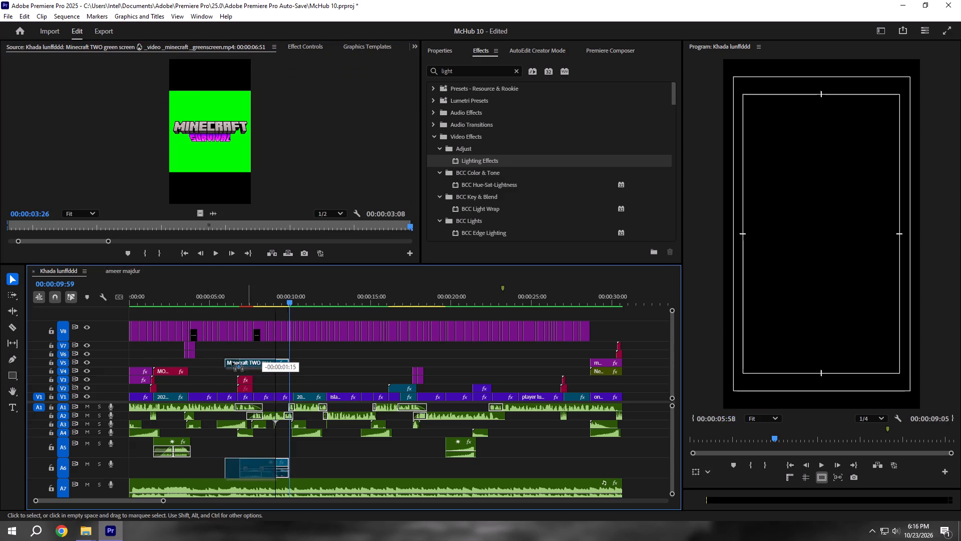
{"action": "left_click_drag", "start_coordinate": [232, 362], "coordinate": [134, 365]}
{"action": "key", "text": "ctrl+s"}
Play the sequence from the start into the barrel inventory clip to review the title overlay and following cuts, saving along the way.
{"action": "left_click_drag", "start_coordinate": [150, 305], "coordinate": [45, 301]}
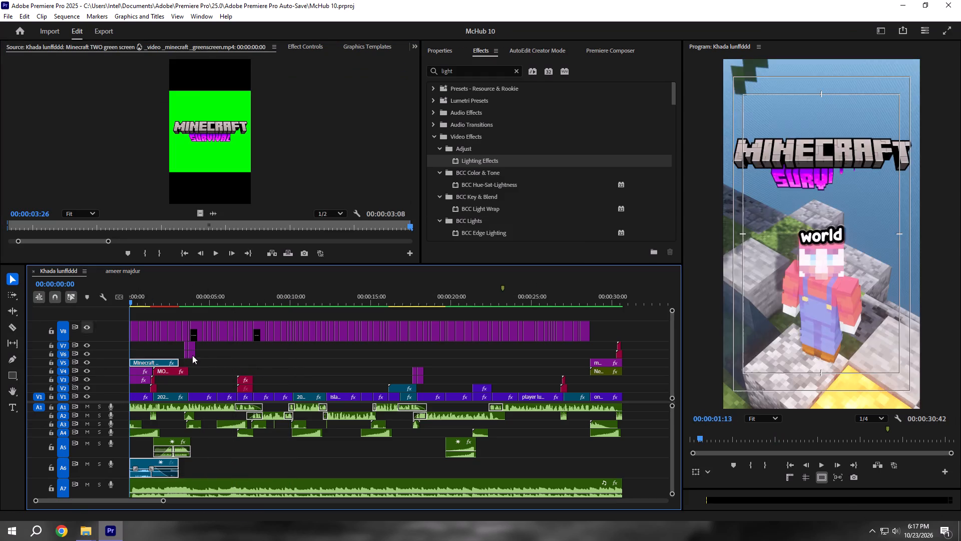
{"action": "left_click", "coordinate": [259, 358]}
{"action": "key", "text": "space"}
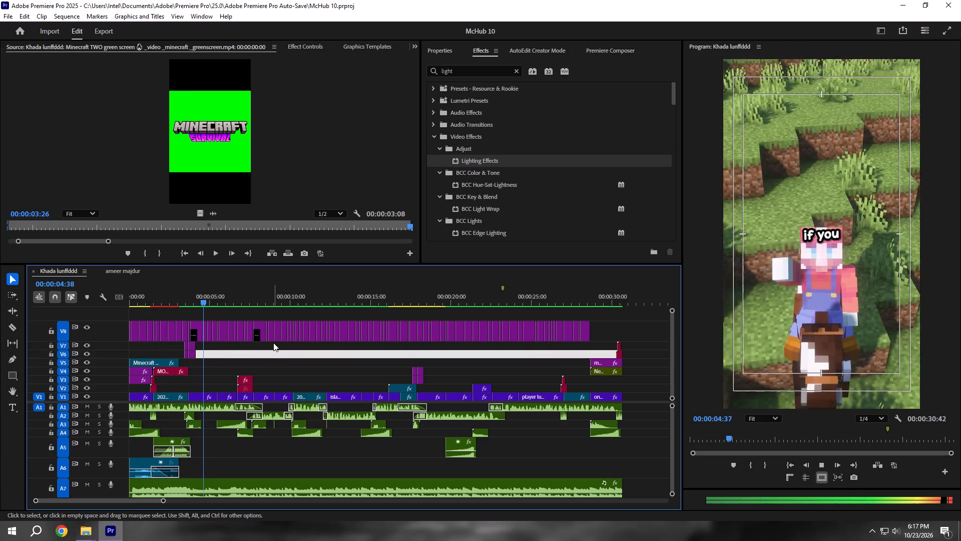
{"action": "key", "text": "space"}
{"action": "key", "text": "space"}
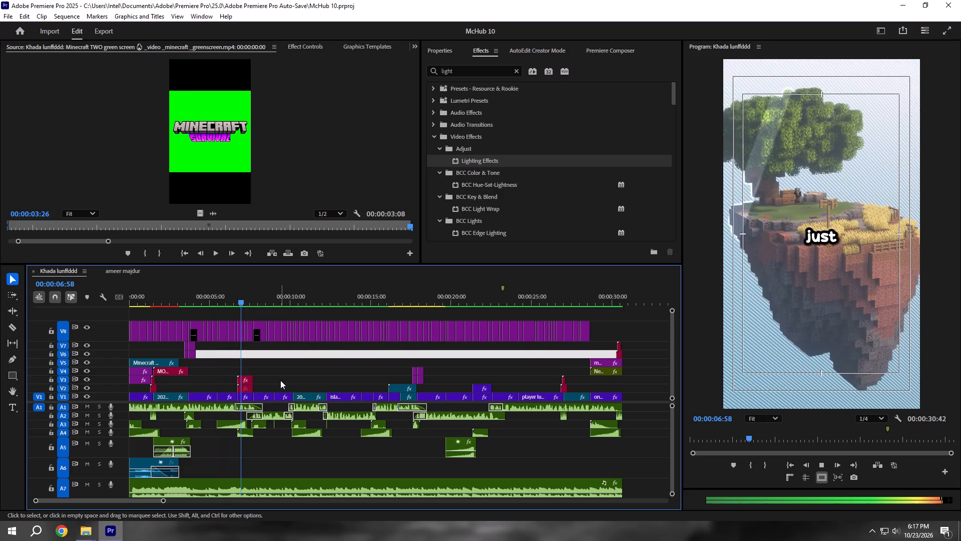
{"action": "key", "text": "ctrl+s"}
{"action": "key", "text": "space"}
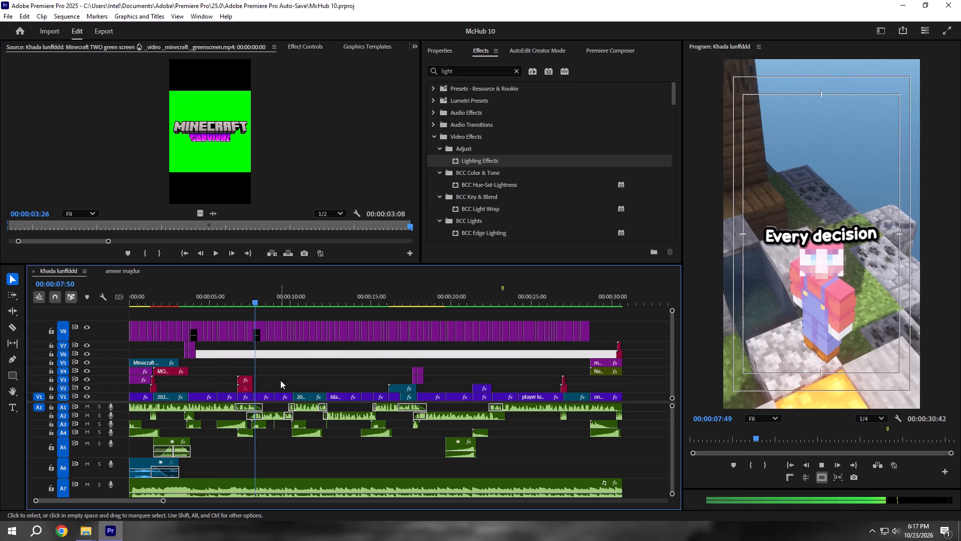
{"action": "key", "text": "space"}
{"action": "scroll", "coordinate": [289, 394], "scroll_direction": "up", "scroll_amount": 9, "text": "alt"}
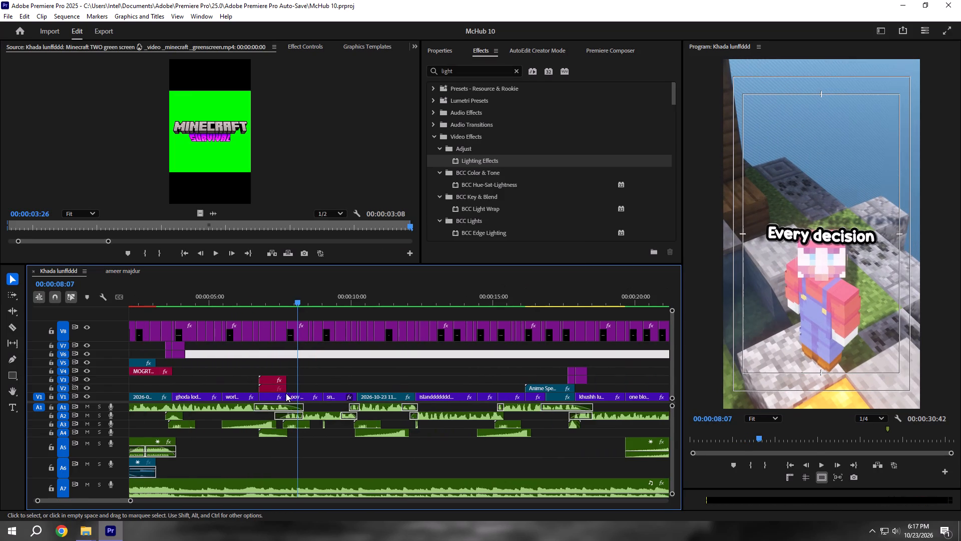
{"action": "key", "text": "space"}
{"action": "key", "text": "space"}
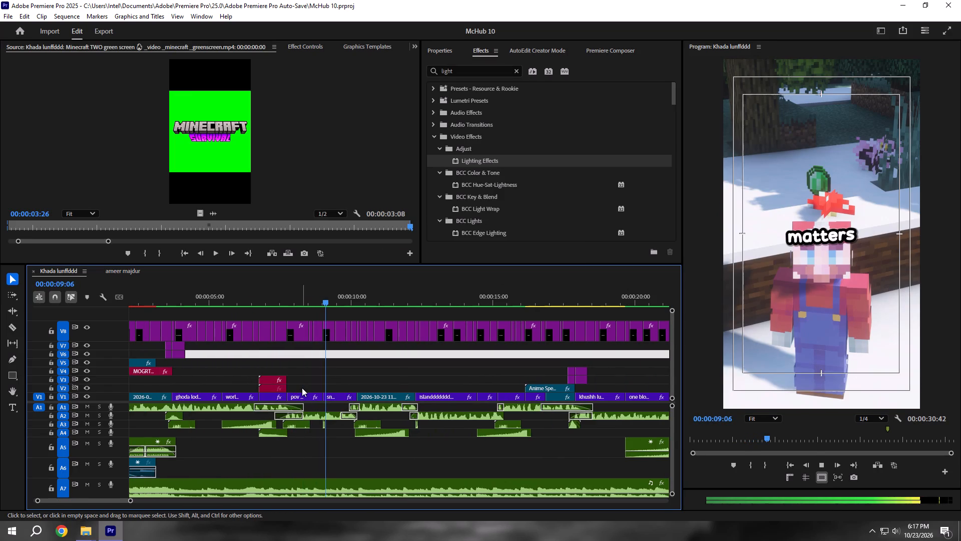
{"action": "key", "text": "ctrl+s"}
{"action": "key", "text": "space"}
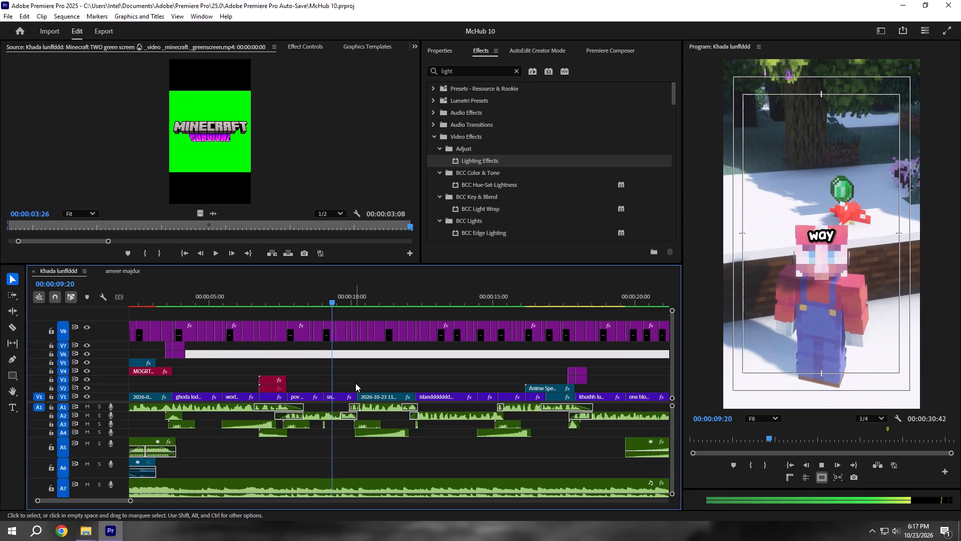
{"action": "key", "text": "ctrl+s"}
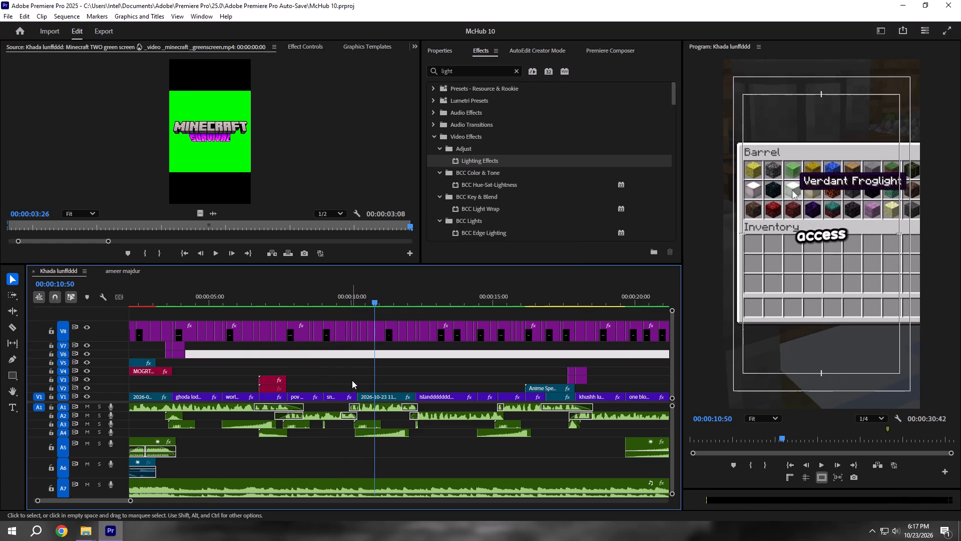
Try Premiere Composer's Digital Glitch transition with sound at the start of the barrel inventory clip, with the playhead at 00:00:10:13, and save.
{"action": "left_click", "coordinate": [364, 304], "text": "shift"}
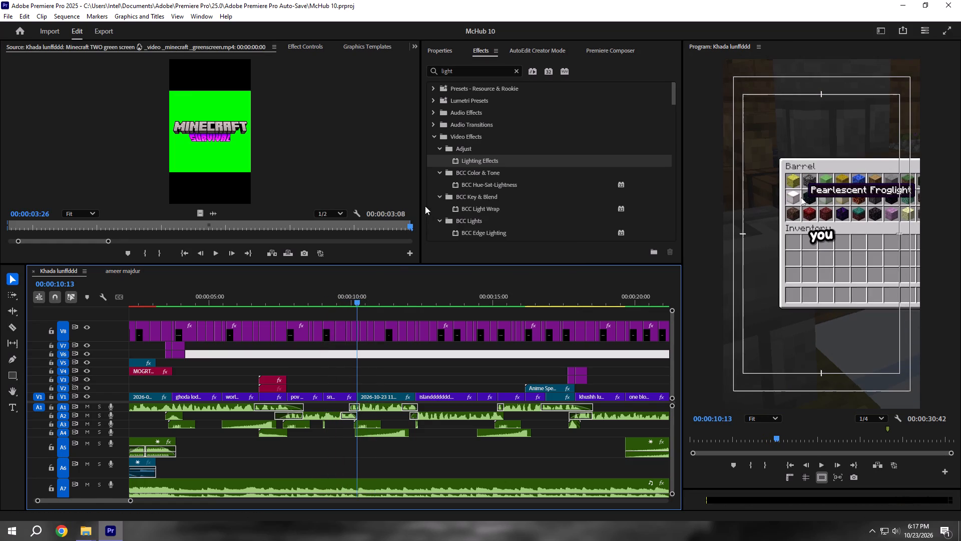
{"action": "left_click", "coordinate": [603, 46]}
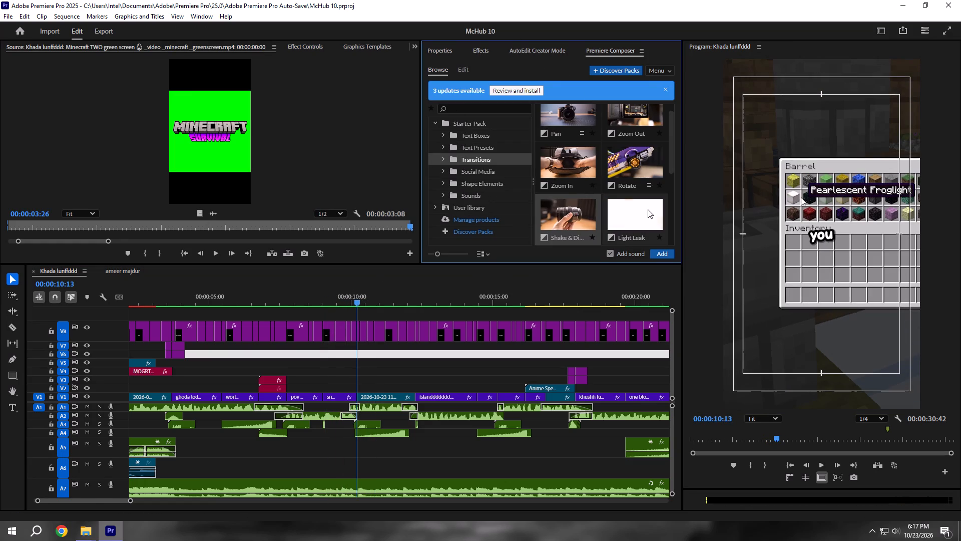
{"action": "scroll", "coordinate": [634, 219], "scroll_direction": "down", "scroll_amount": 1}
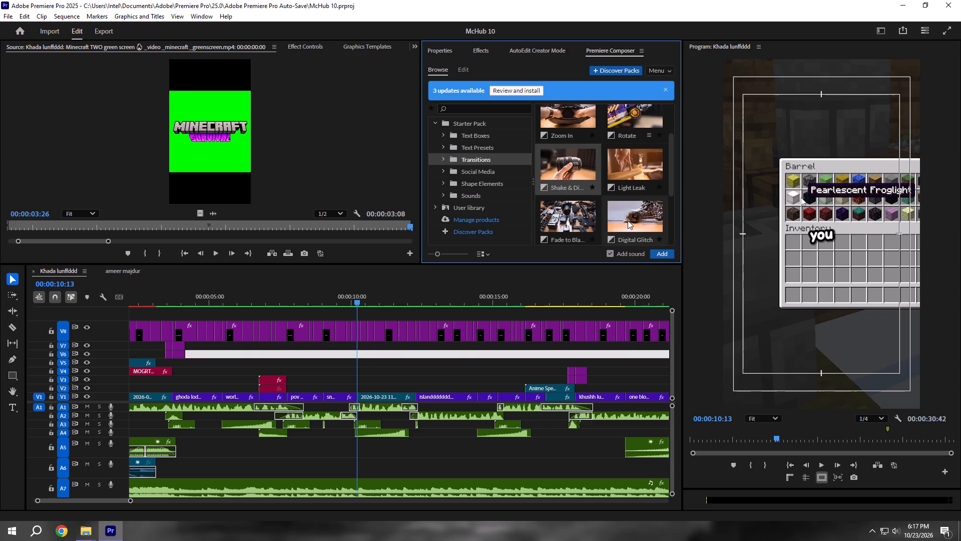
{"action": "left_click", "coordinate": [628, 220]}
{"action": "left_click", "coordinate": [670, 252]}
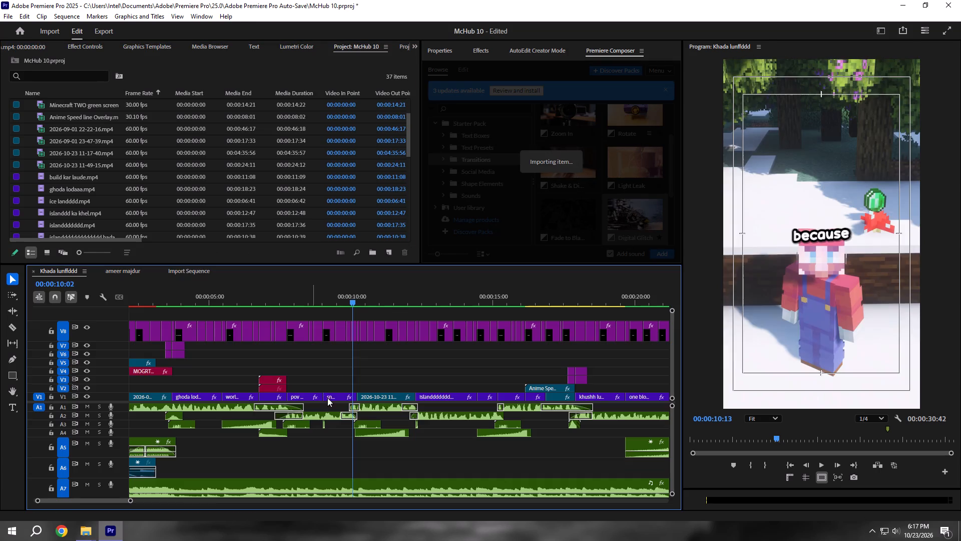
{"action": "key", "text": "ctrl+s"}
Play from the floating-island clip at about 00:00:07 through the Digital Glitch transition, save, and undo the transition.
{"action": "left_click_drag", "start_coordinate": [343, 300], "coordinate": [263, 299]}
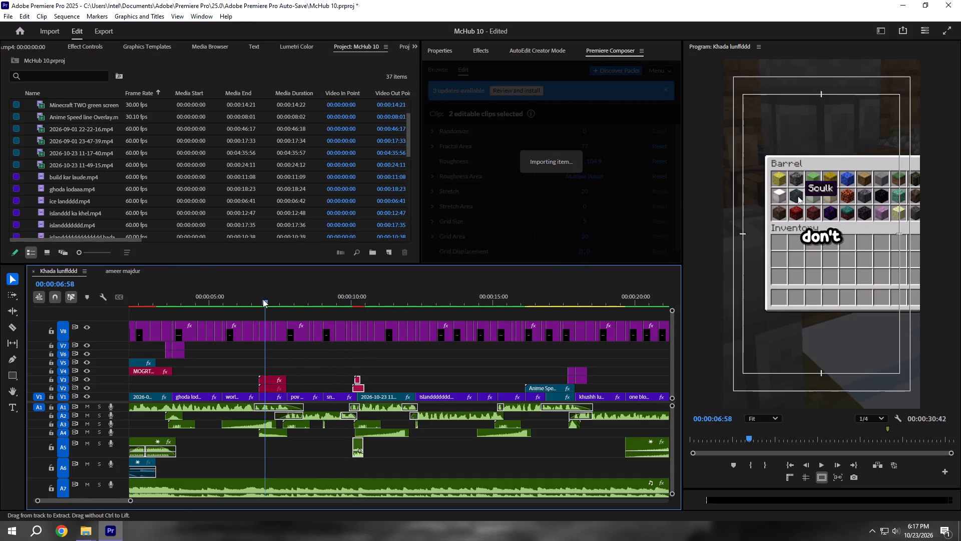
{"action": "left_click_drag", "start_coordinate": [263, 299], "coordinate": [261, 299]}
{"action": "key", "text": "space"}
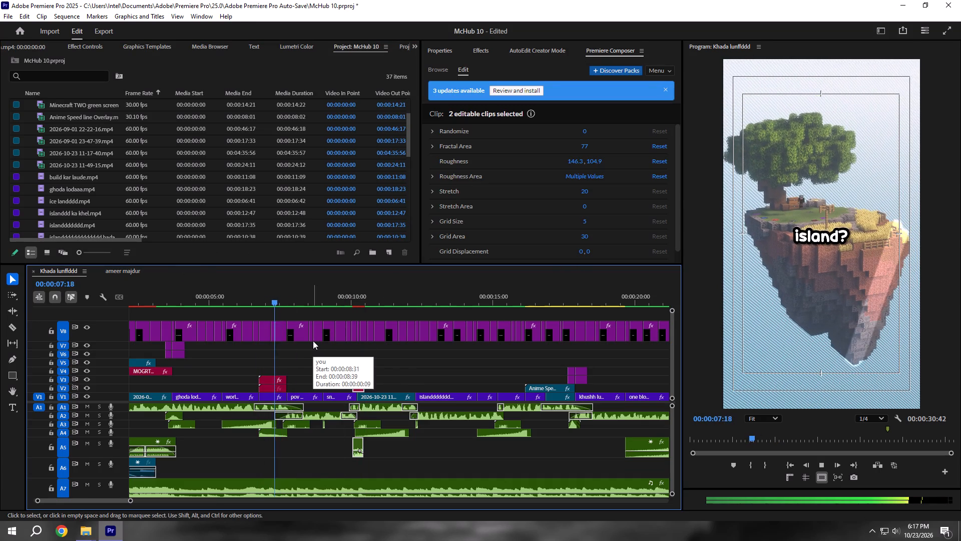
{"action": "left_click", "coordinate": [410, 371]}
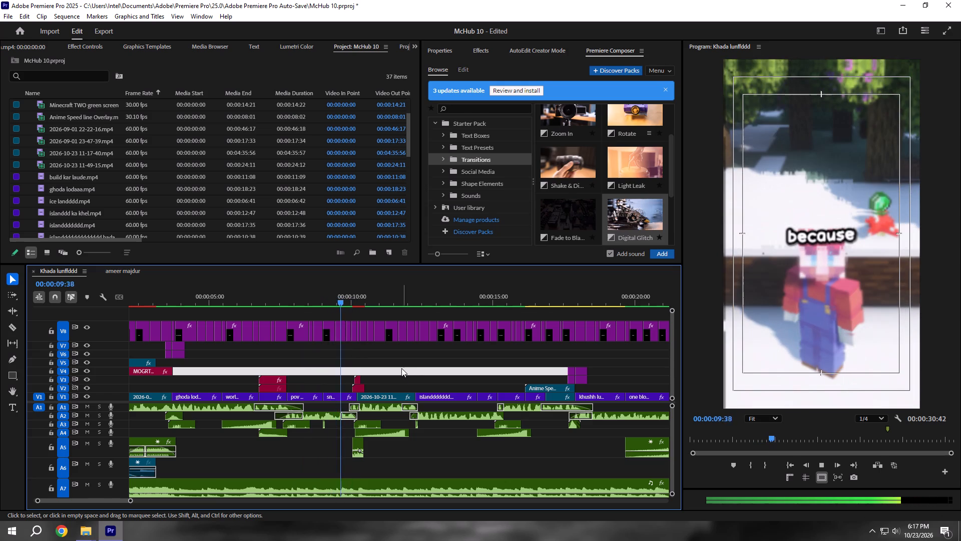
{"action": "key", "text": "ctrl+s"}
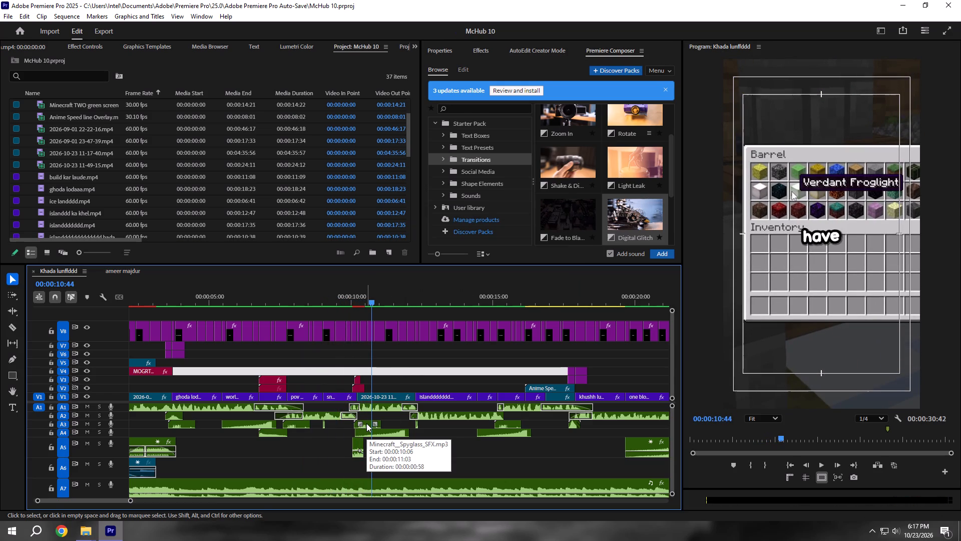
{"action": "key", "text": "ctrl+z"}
Play across the cut into the barrel inventory clip without the transition.
{"action": "left_click_drag", "start_coordinate": [350, 299], "coordinate": [333, 298]}
{"action": "key", "text": "space"}
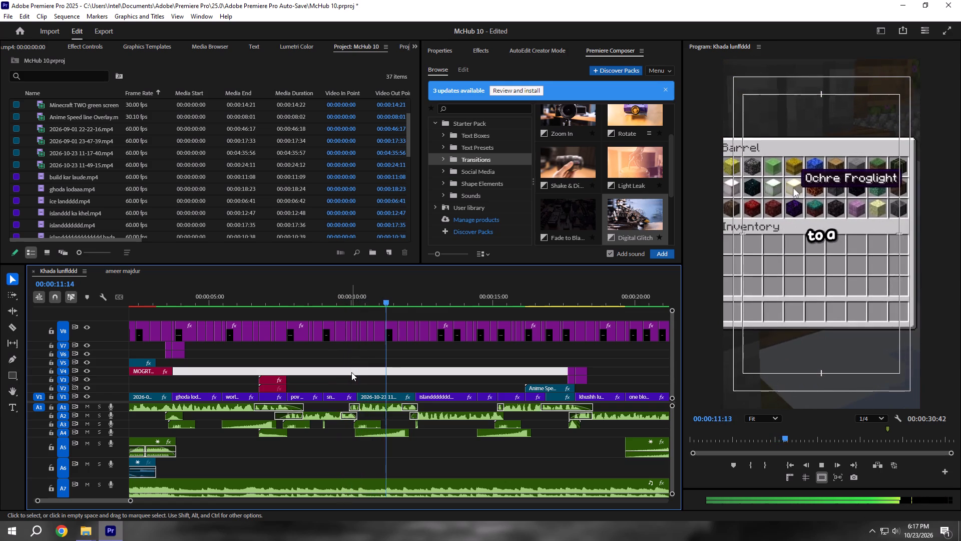
{"action": "key", "text": "space"}
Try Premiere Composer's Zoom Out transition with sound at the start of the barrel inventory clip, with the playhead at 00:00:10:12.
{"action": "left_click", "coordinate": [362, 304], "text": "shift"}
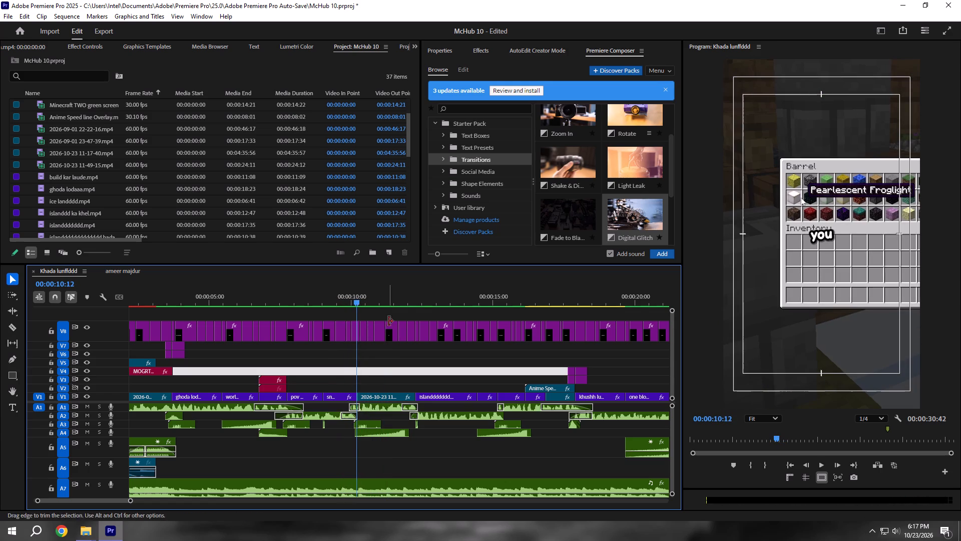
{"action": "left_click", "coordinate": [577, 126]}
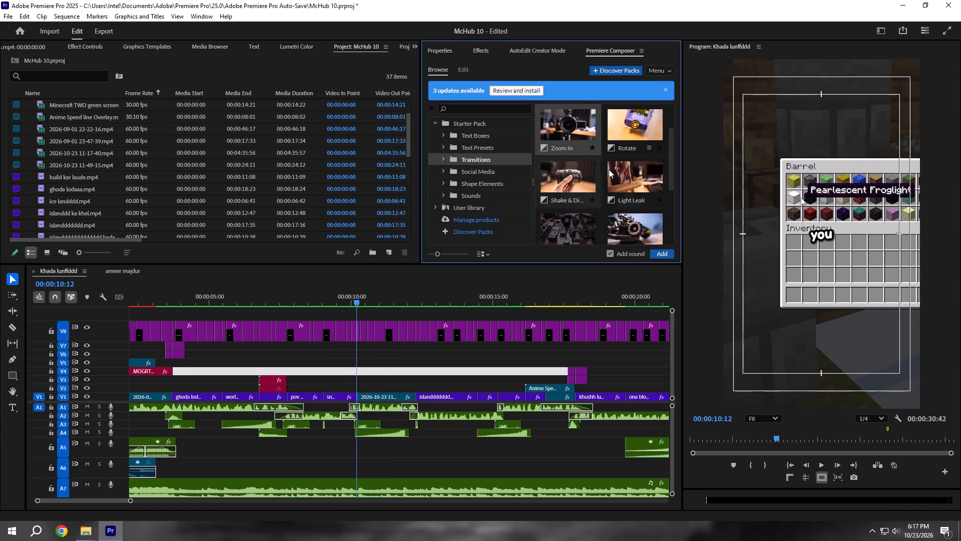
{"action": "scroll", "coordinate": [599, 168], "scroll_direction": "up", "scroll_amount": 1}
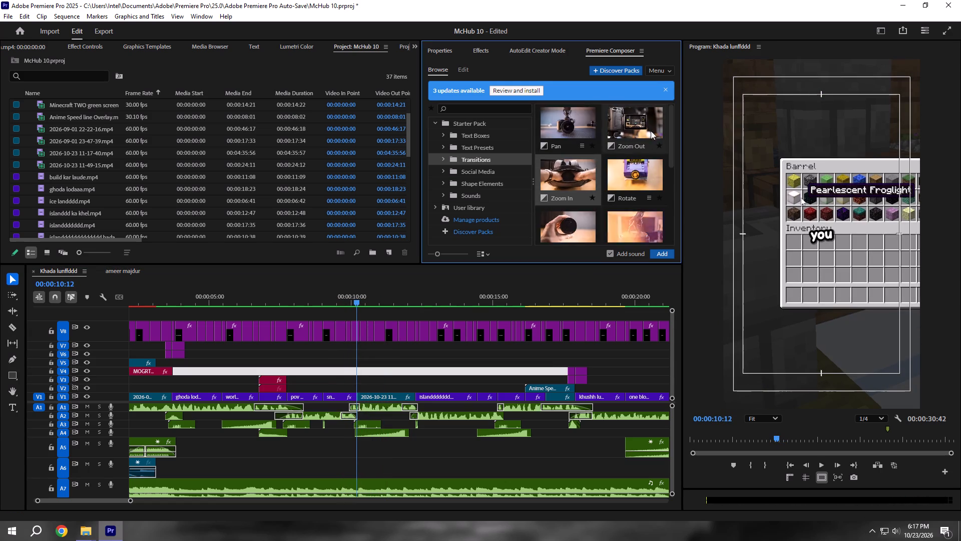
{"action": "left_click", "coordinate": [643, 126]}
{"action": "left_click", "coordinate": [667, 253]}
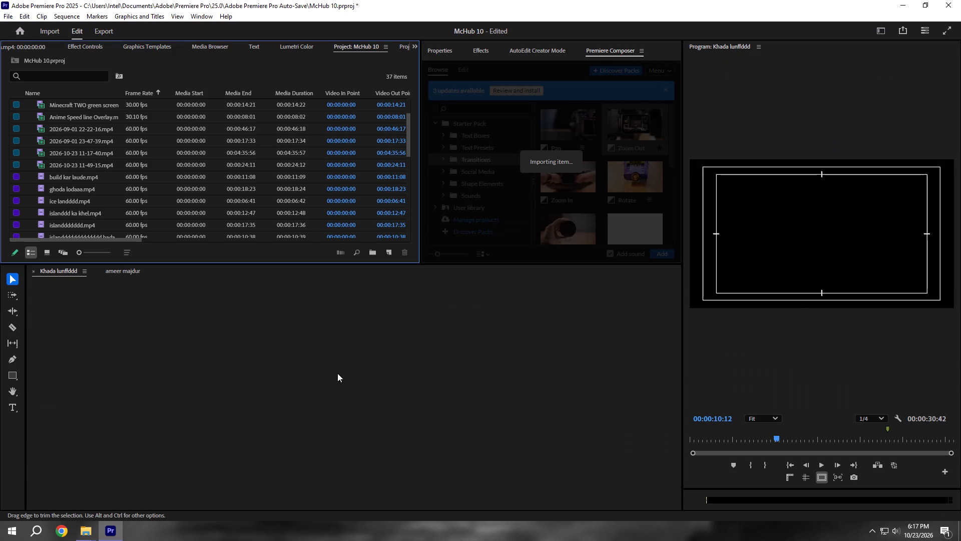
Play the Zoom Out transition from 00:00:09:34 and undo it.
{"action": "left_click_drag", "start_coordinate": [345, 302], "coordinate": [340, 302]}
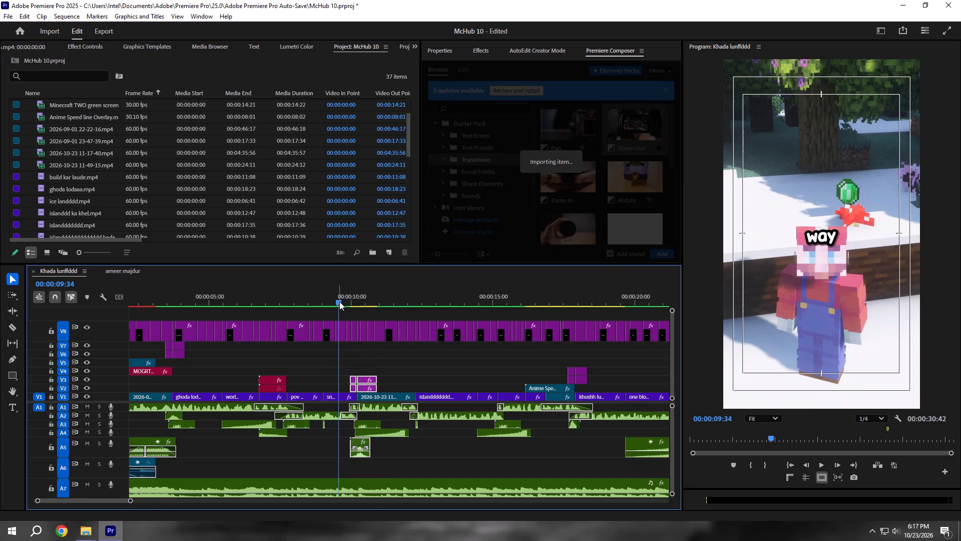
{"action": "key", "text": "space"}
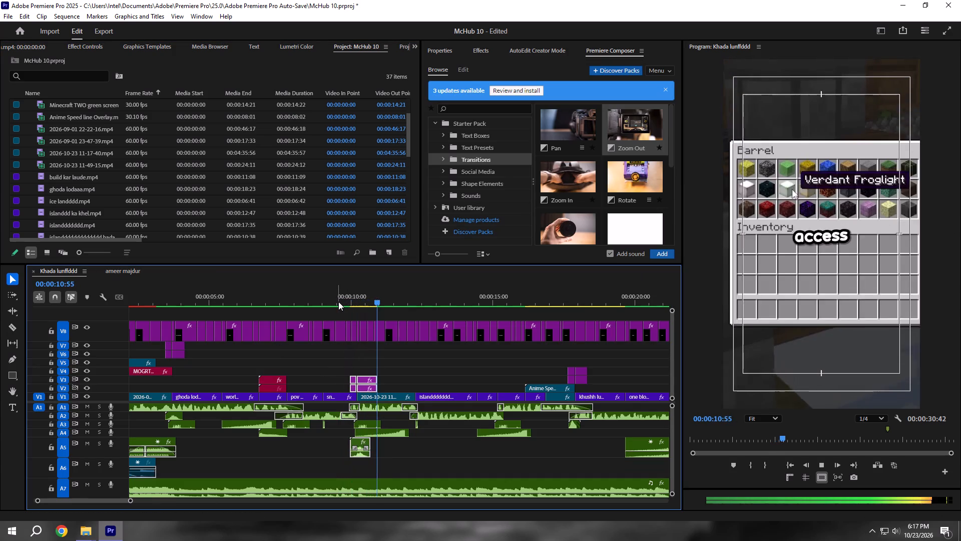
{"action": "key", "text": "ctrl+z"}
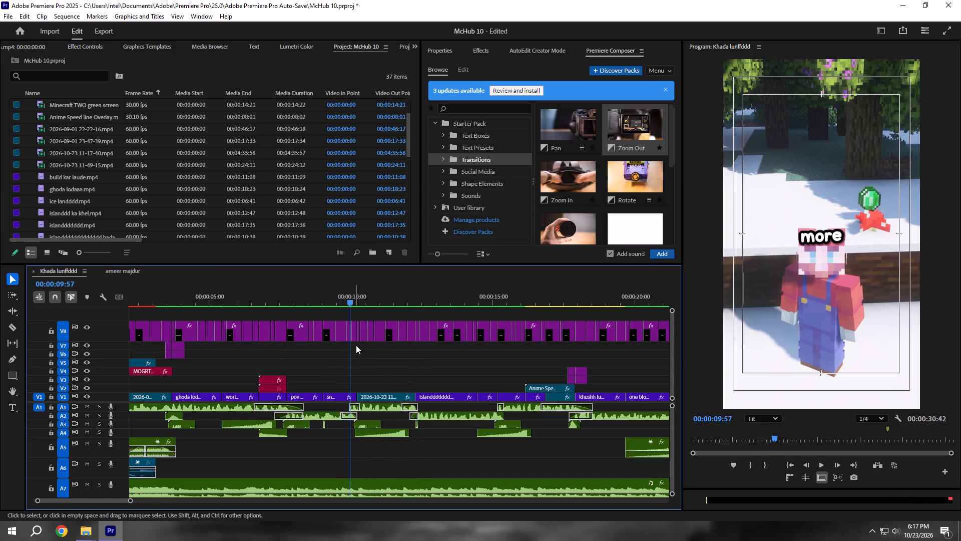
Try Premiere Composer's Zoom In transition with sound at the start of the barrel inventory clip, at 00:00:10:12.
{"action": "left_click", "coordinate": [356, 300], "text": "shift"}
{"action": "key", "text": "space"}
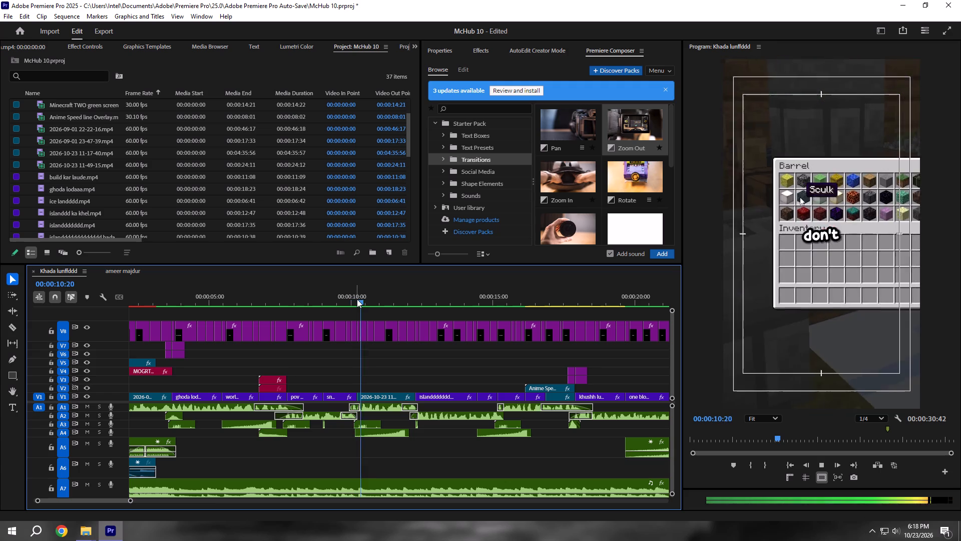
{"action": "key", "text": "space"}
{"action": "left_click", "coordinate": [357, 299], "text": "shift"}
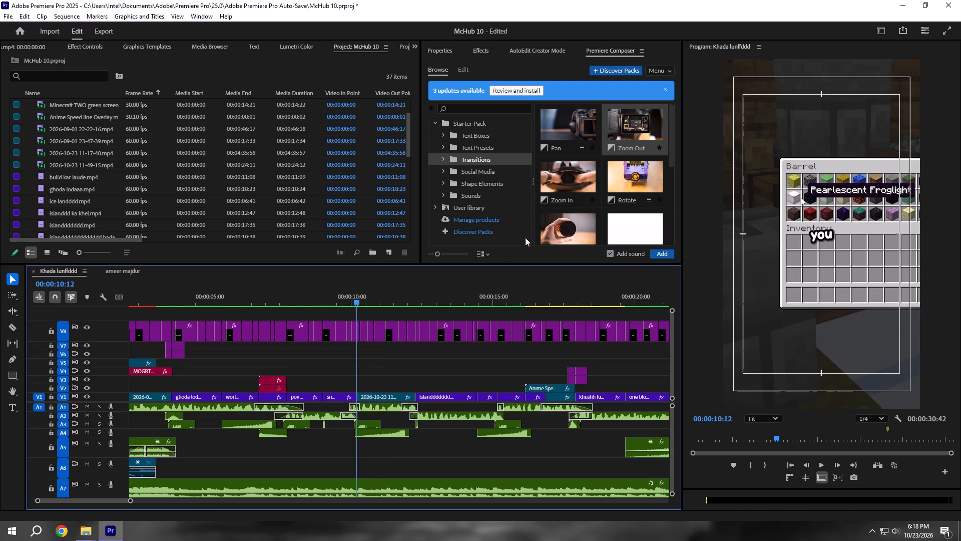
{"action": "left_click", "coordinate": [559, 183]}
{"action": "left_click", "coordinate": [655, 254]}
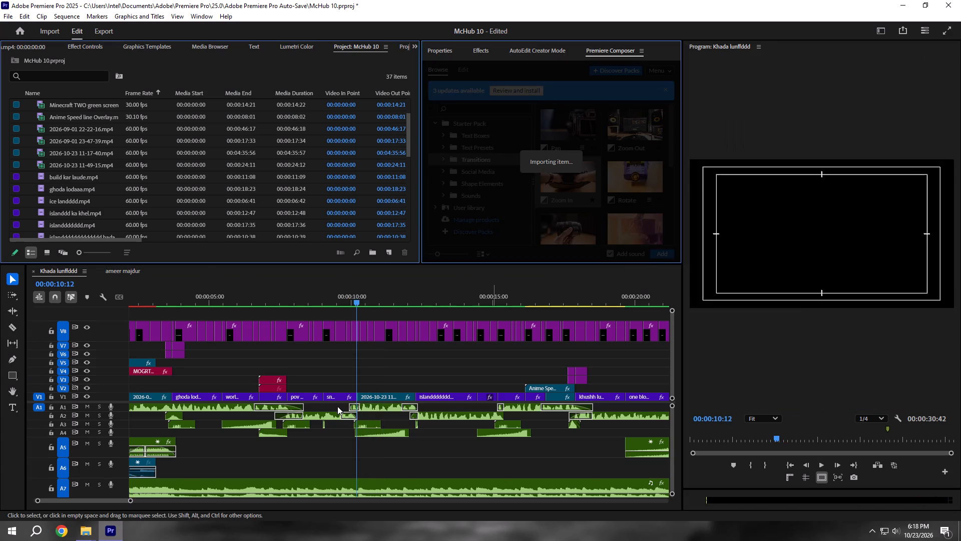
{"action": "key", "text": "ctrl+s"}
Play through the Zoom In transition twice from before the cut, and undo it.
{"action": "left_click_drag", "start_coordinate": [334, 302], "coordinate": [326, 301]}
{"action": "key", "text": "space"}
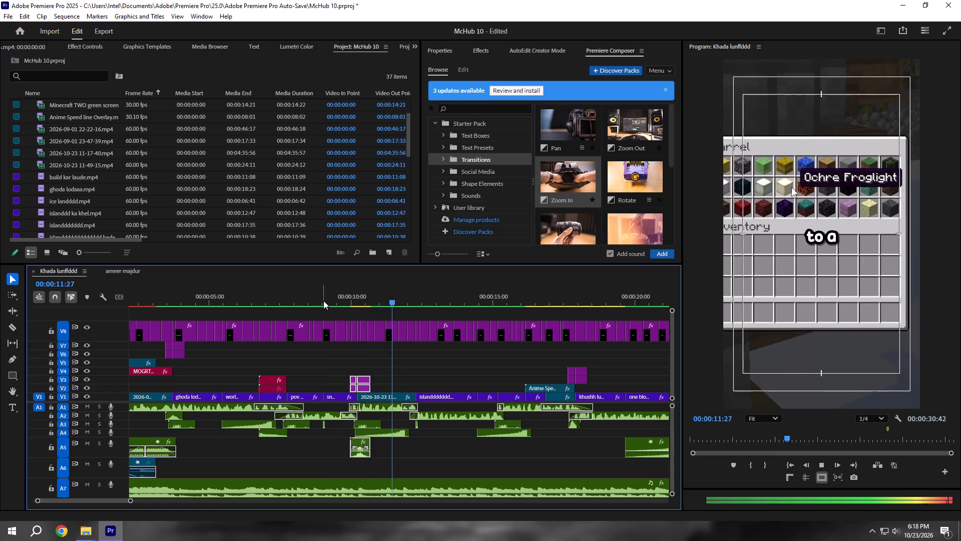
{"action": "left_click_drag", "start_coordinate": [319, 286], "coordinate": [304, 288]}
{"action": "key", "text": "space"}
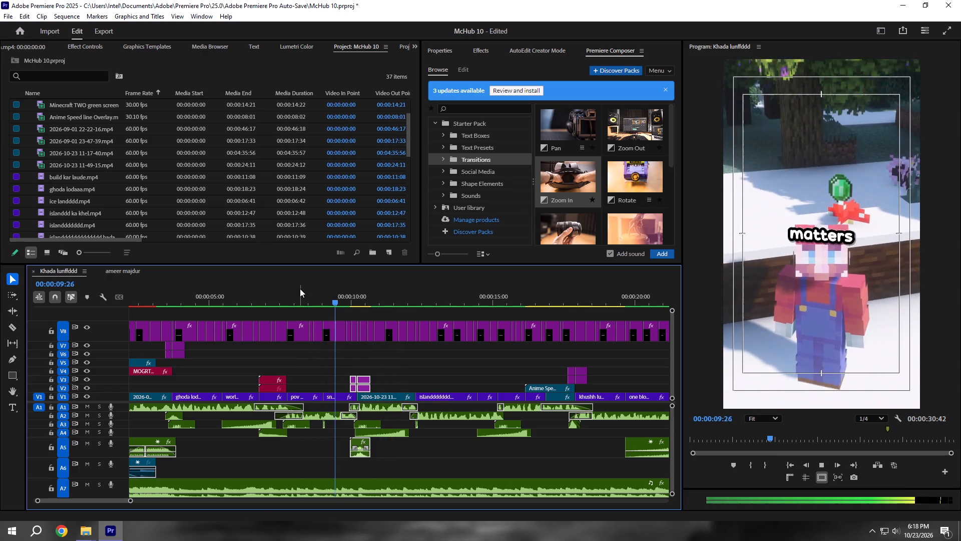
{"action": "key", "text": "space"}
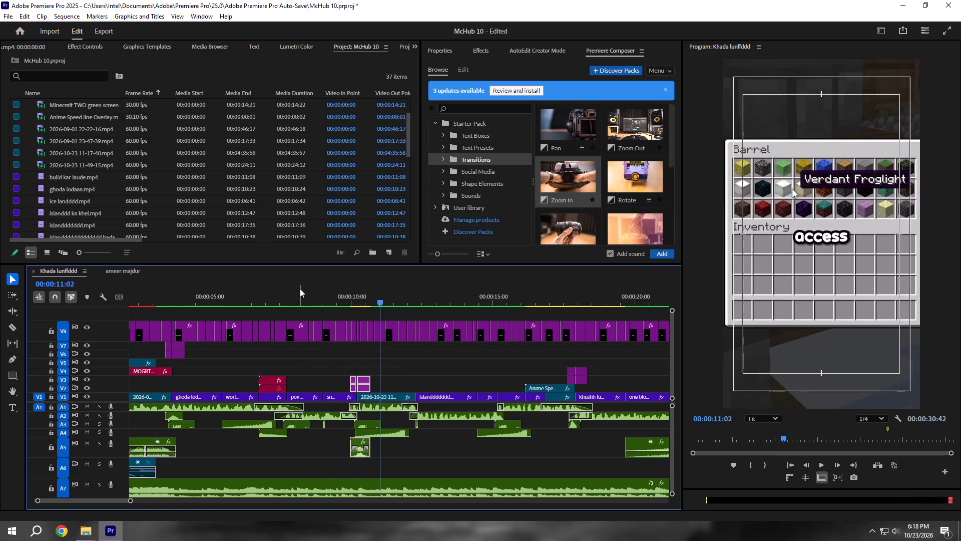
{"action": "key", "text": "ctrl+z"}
Add Premiere Composer's Zoom Out transition with sound at the start of the barrel inventory clip, at 00:00:10:12.
{"action": "left_click", "coordinate": [362, 302], "text": "shift"}
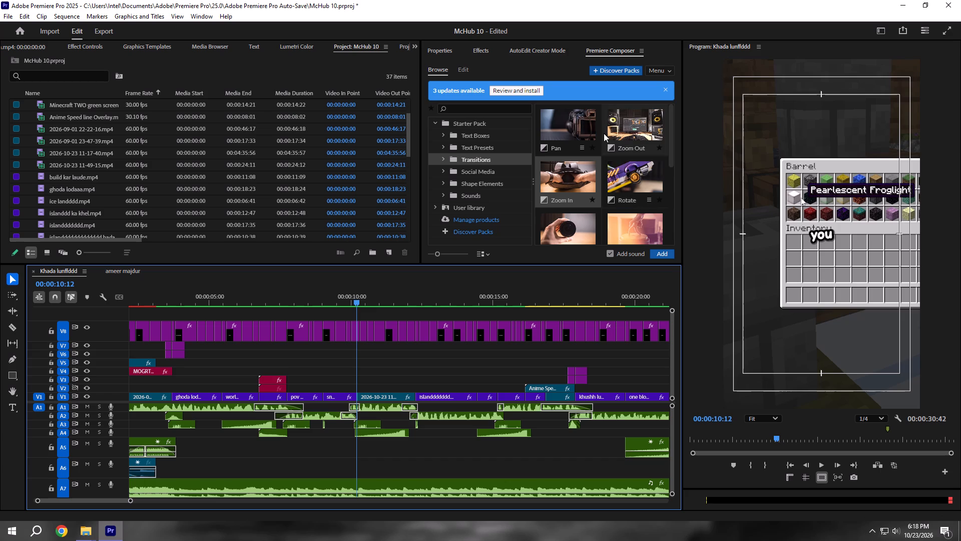
{"action": "left_click", "coordinate": [633, 134]}
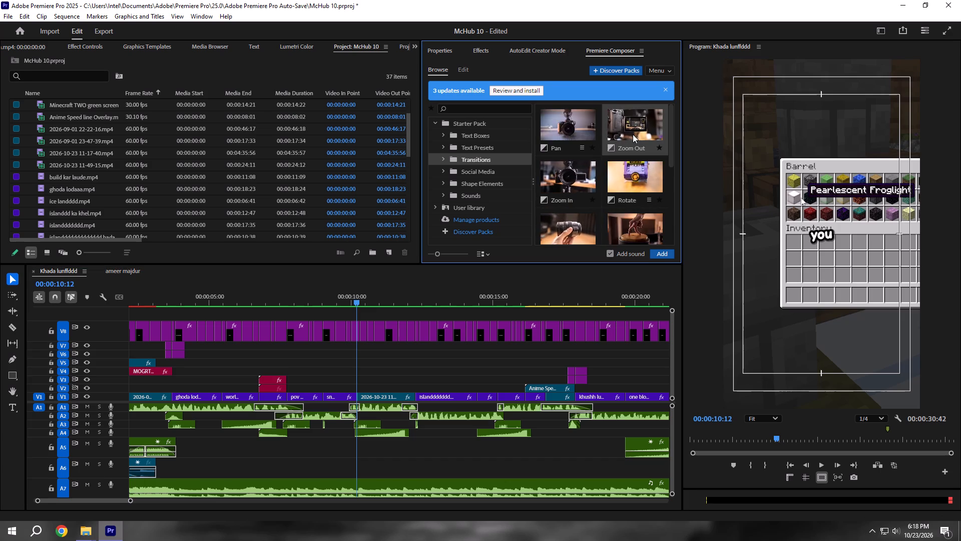
{"action": "left_click", "coordinate": [664, 256]}
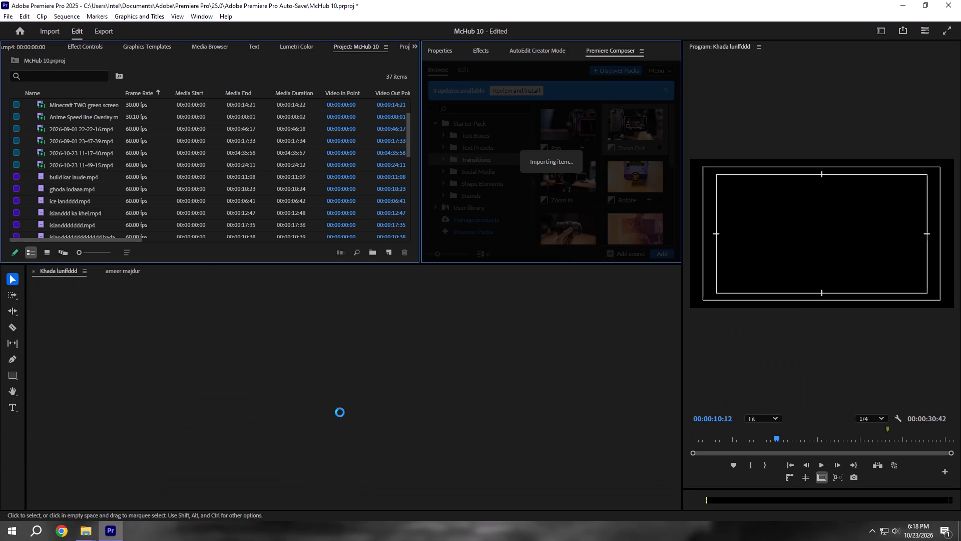
Delete the Transform (05. Zoom In Center) effect from the barrel inventory clip and save the project.
{"action": "left_click", "coordinate": [382, 399]}
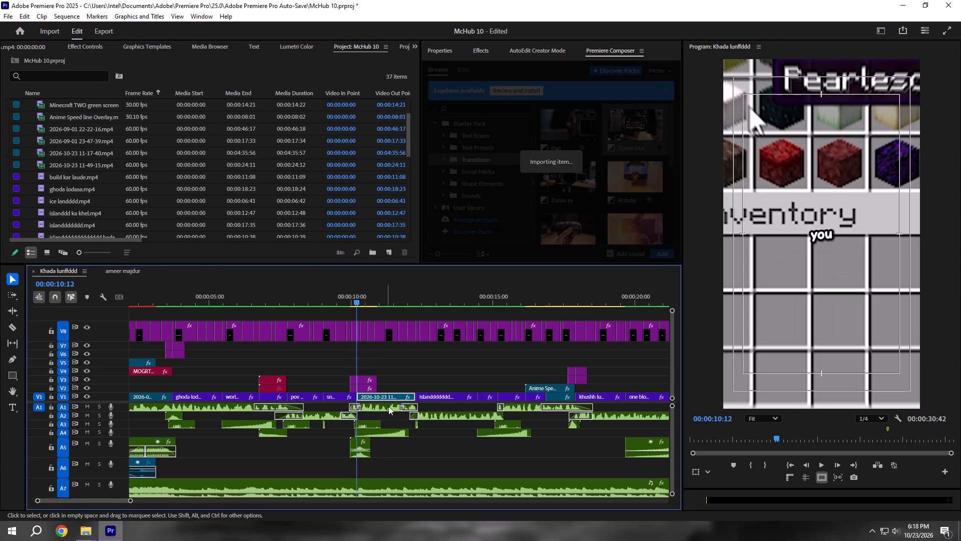
{"action": "left_click", "coordinate": [90, 41]}
{"action": "scroll", "coordinate": [73, 157], "scroll_direction": "down", "scroll_amount": 6}
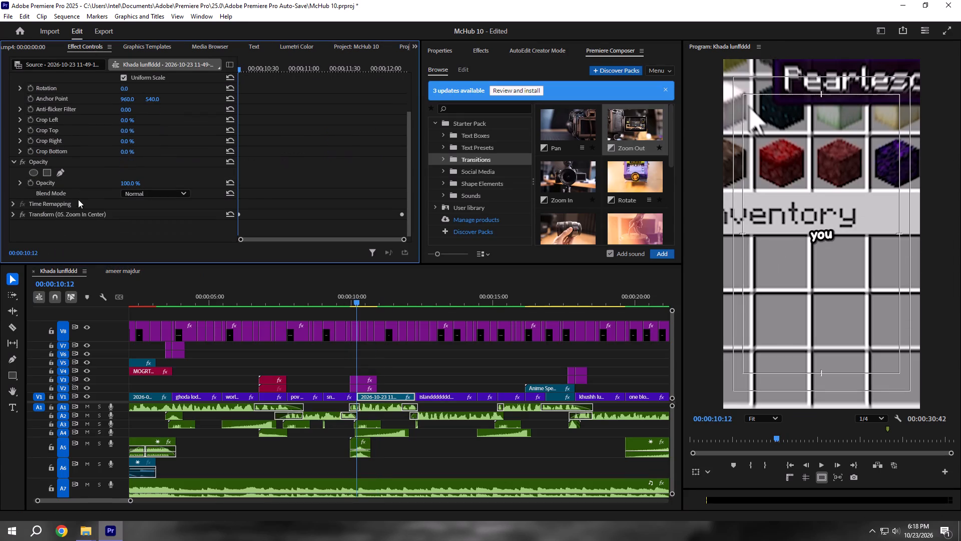
{"action": "left_click", "coordinate": [77, 214]}
{"action": "key", "text": "BackSpace"}
{"action": "key", "text": "ctrl+s"}
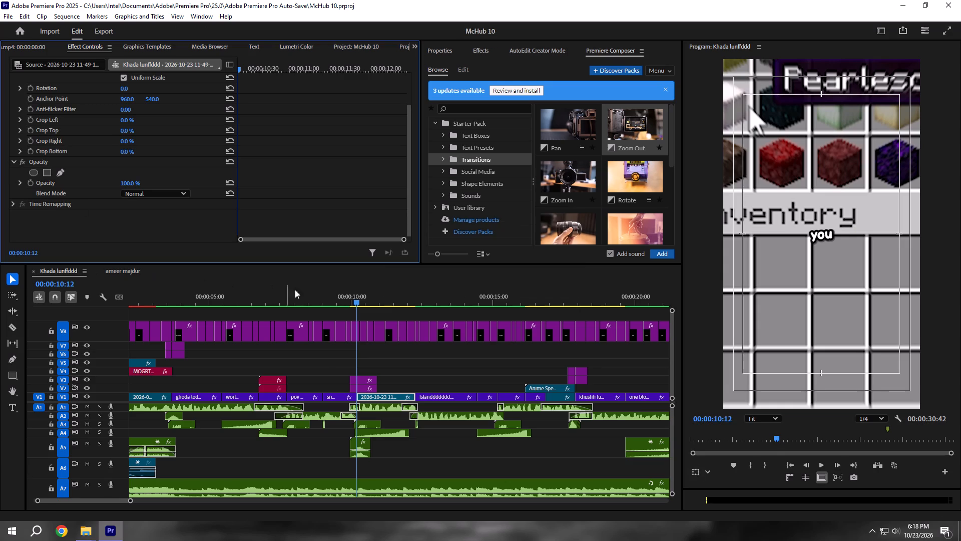
Play from before the Zoom Out transition on through the following island clips to check the flow, saving the project.
{"action": "left_click", "coordinate": [327, 297]}
{"action": "key", "text": "space"}
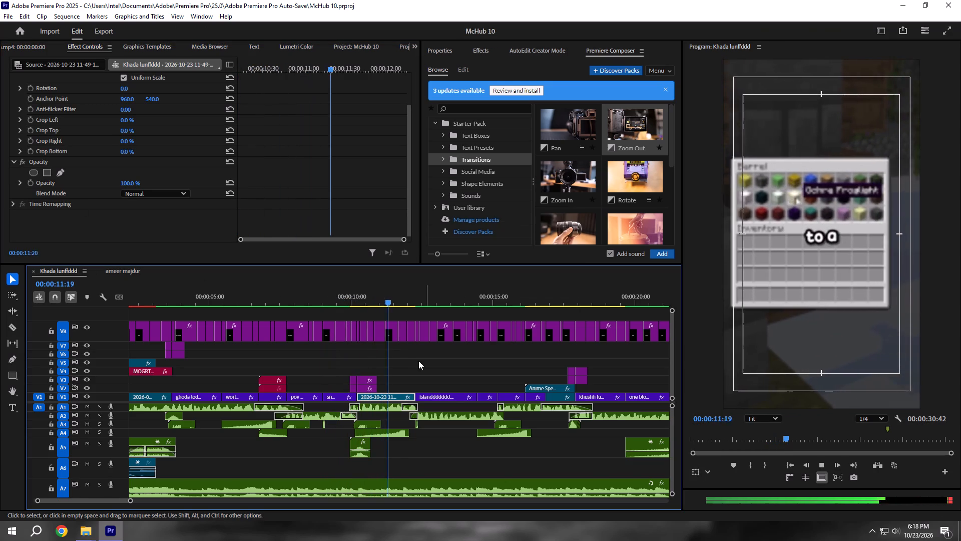
{"action": "key", "text": "space"}
{"action": "key", "text": "ctrl+s"}
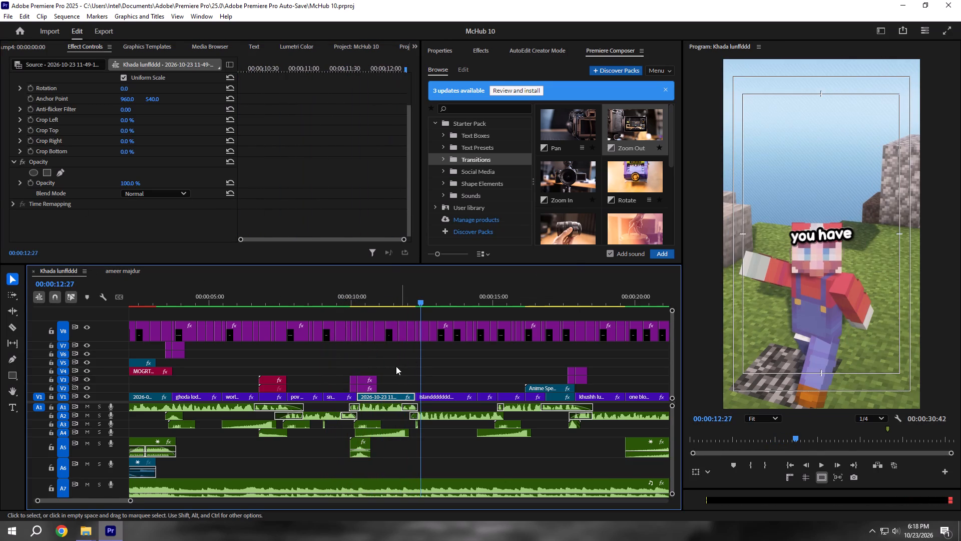
{"action": "key", "text": "space"}
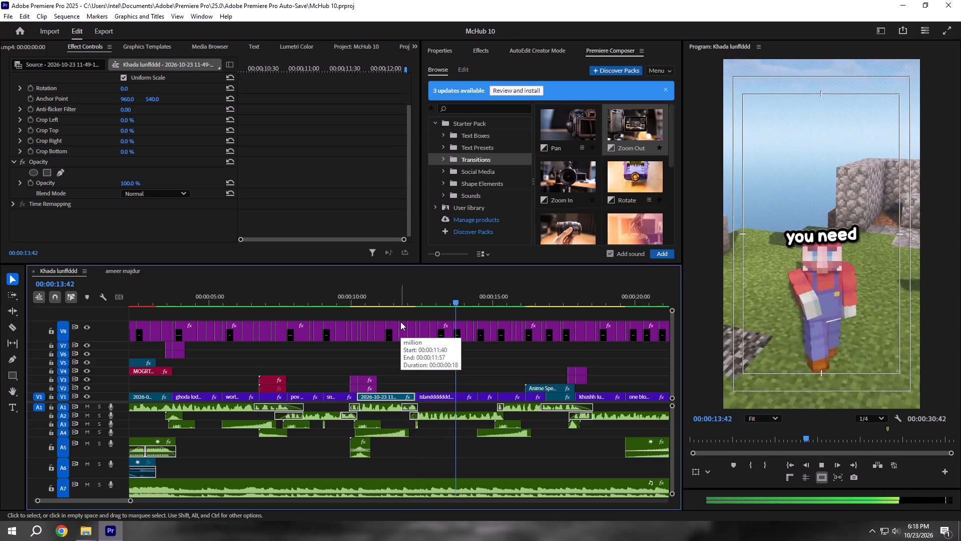
{"action": "key", "text": "space"}
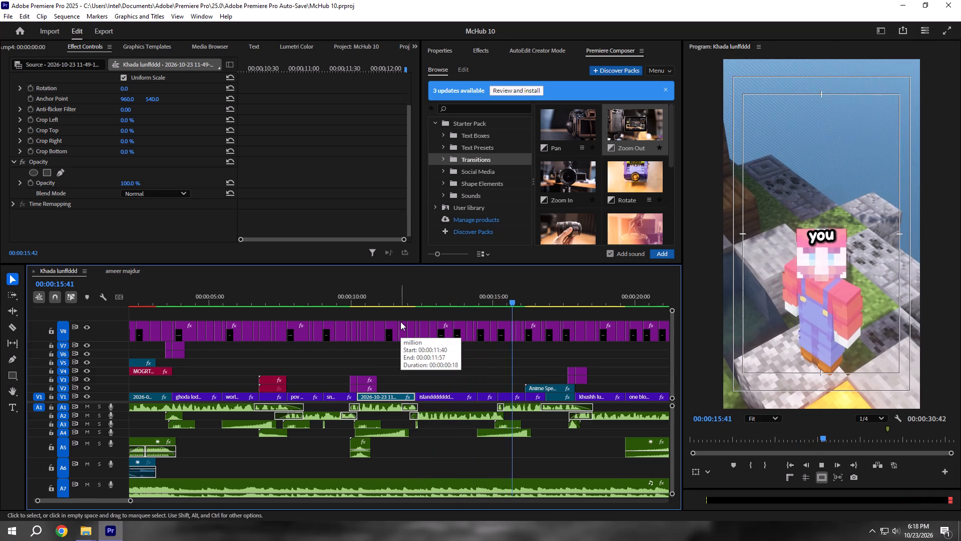
Add Premiere Composer's Rotate transition, CW variant with sound, at the cut after the floating-island clip at 00:00:15:09, and save.
{"action": "scroll", "coordinate": [506, 390], "scroll_direction": "up", "scroll_amount": 4, "text": "alt"}
{"action": "left_click", "coordinate": [495, 304], "text": "shift"}
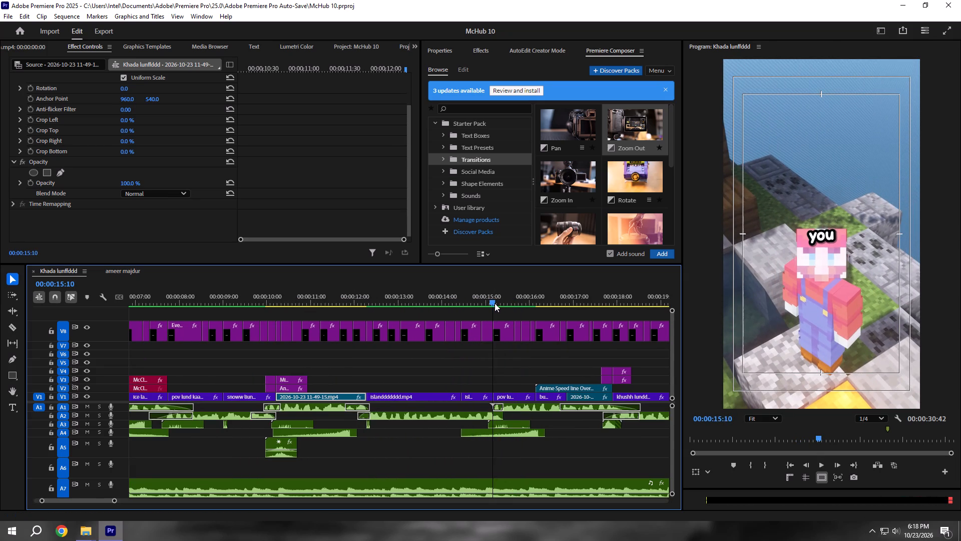
{"action": "left_click", "coordinate": [497, 303], "text": "shift"}
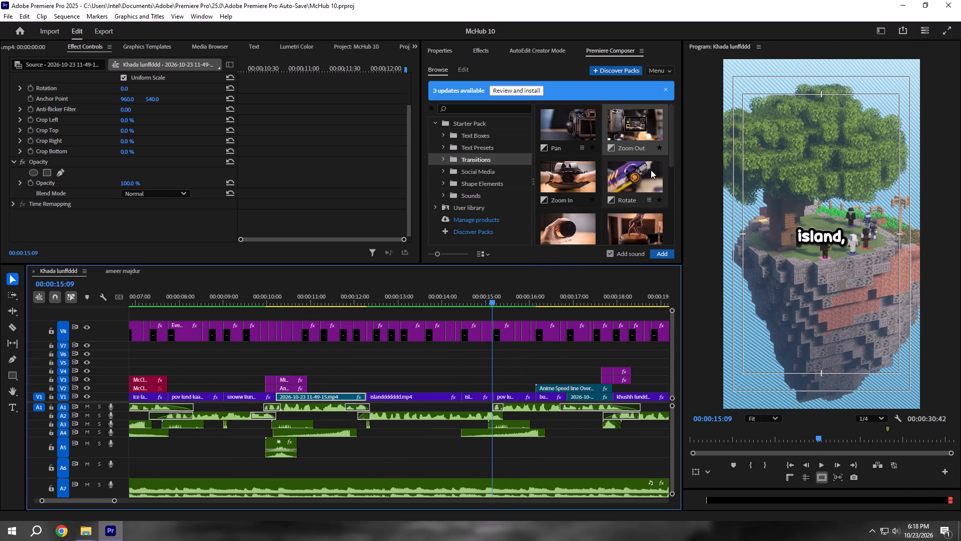
{"action": "left_click", "coordinate": [647, 186]}
{"action": "left_click", "coordinate": [640, 140]}
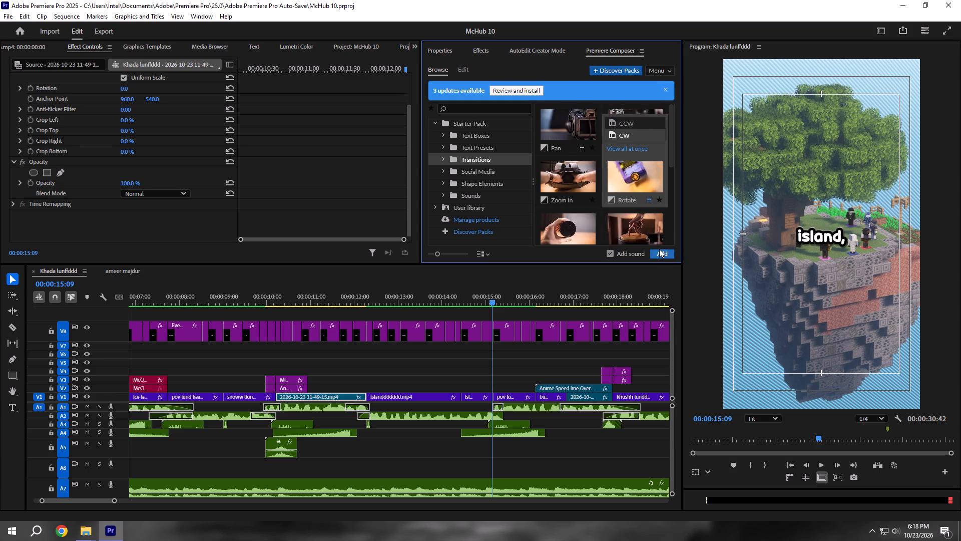
{"action": "left_click", "coordinate": [659, 249]}
{"action": "key", "text": "ctrl+s"}
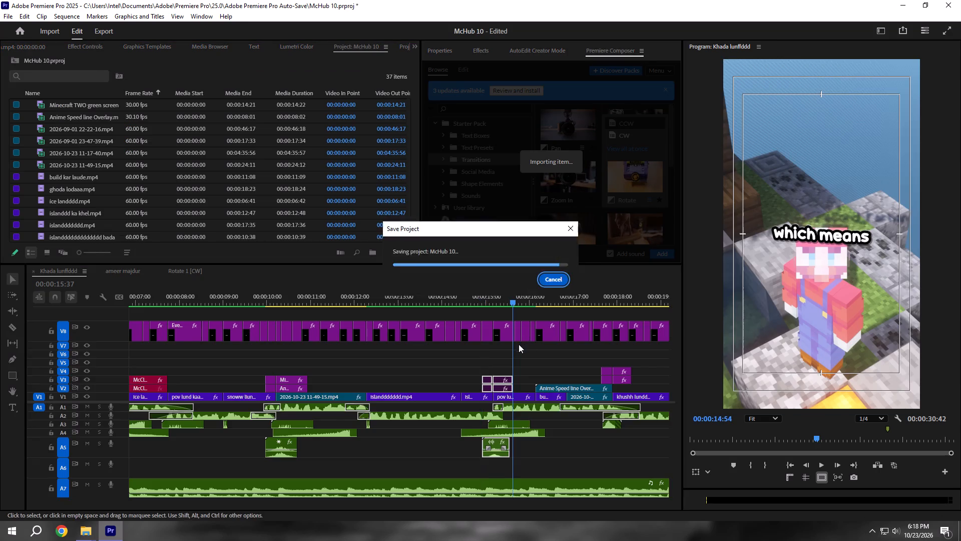
{"action": "scroll", "coordinate": [510, 350], "scroll_direction": "down", "scroll_amount": 5, "text": "alt"}
{"action": "key", "text": "ctrl+s"}
Play from 00:00:14:27 through the Rotate transition and the clips after it, saving the project.
{"action": "left_click_drag", "start_coordinate": [499, 303], "coordinate": [483, 302]}
{"action": "scroll", "coordinate": [478, 302], "scroll_direction": "down", "scroll_amount": 5, "text": "alt"}
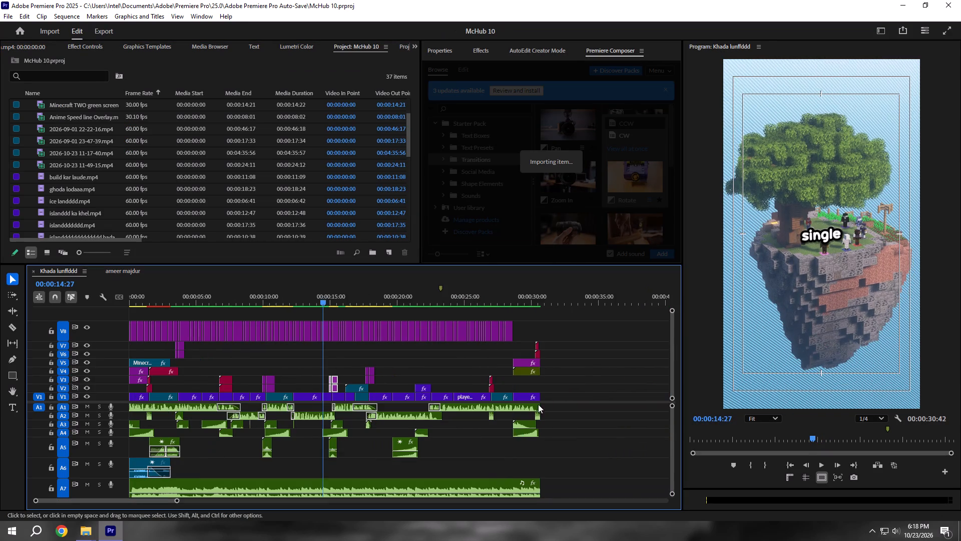
{"action": "left_click", "coordinate": [490, 439]}
{"action": "key", "text": "space"}
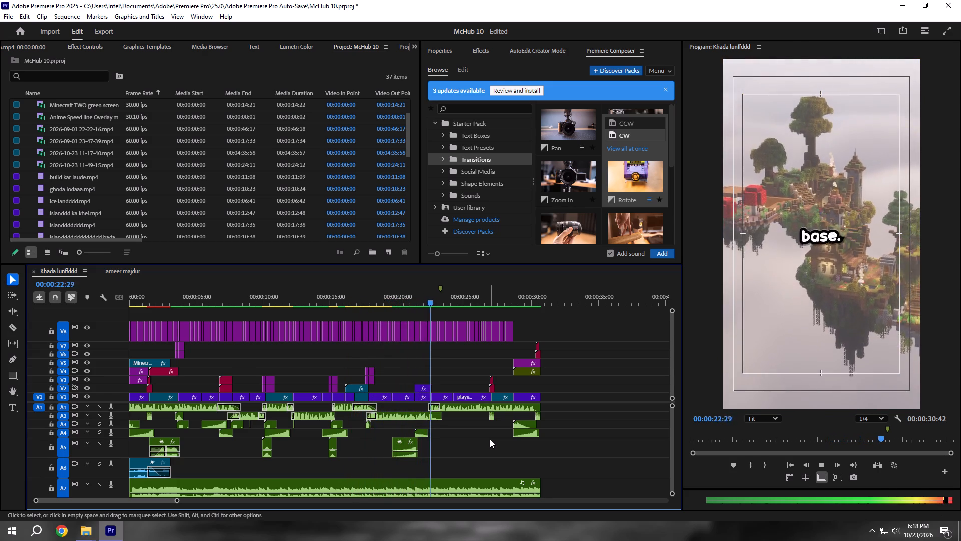
{"action": "key", "text": "ctrl+s"}
{"action": "key", "text": "space"}
Add the Rotate transition's CCW variant with sound at the start of the player lunddd.mp4 clip, at 00:00:24:12, and save.
{"action": "scroll", "coordinate": [438, 400], "scroll_direction": "up", "scroll_amount": 4, "text": "alt"}
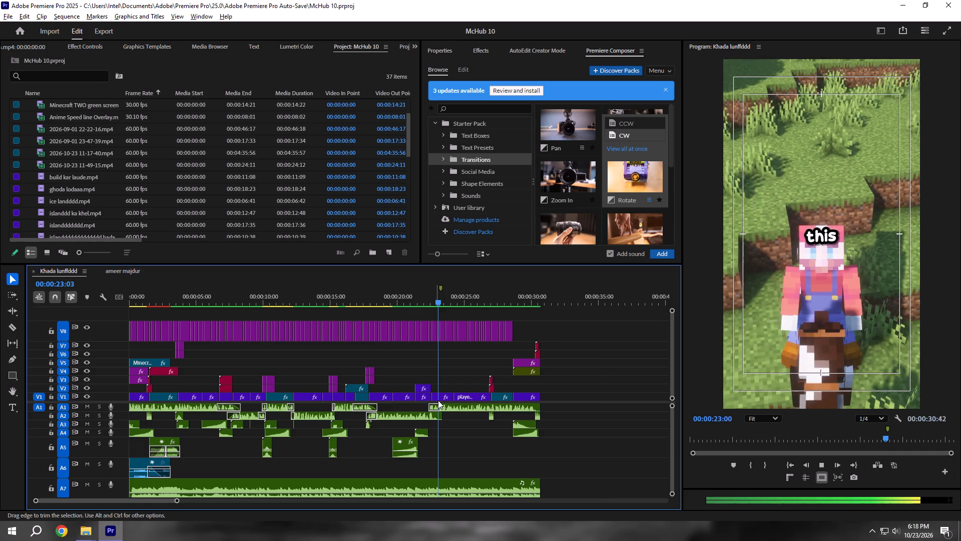
{"action": "scroll", "coordinate": [451, 392], "scroll_direction": "up", "scroll_amount": 3, "text": "alt"}
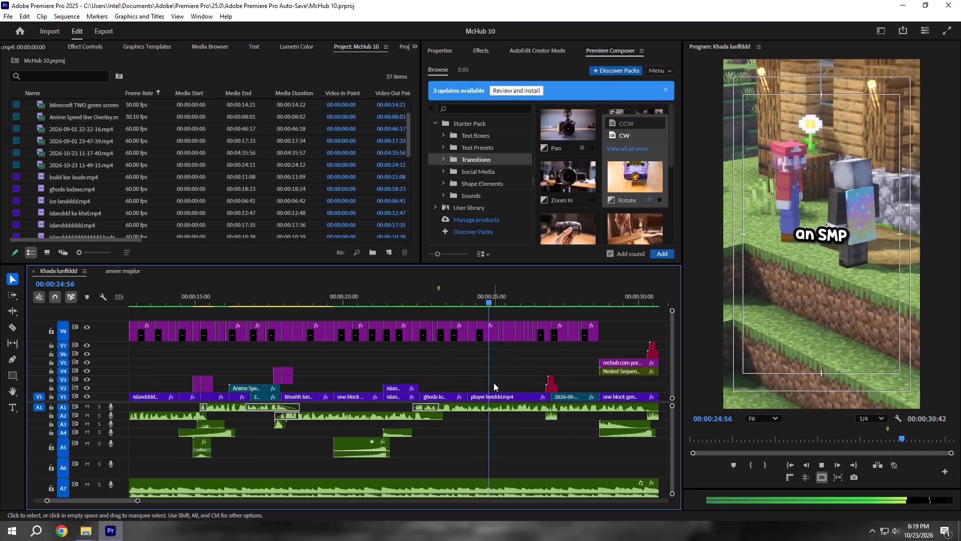
{"action": "key", "text": "ctrl+s"}
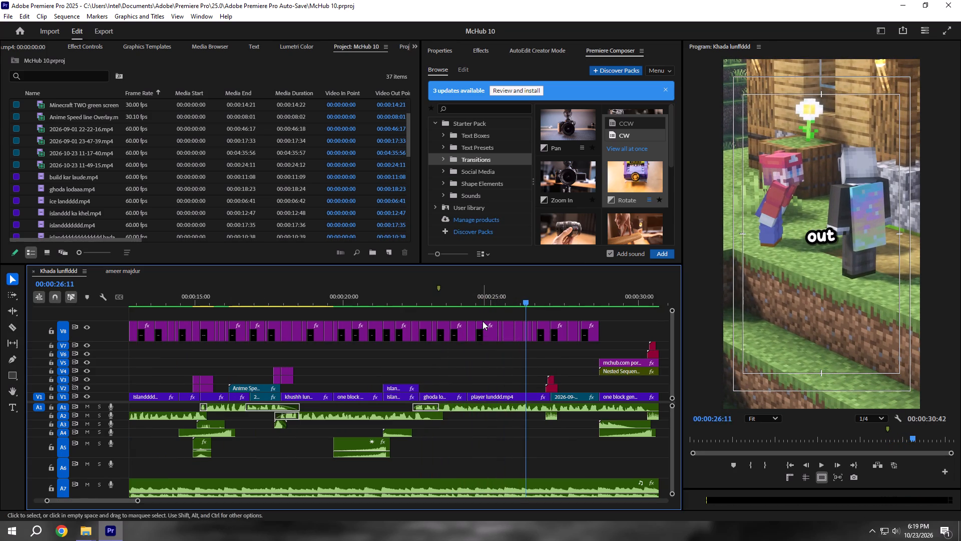
{"action": "left_click_drag", "start_coordinate": [475, 303], "coordinate": [465, 303], "text": "shift"}
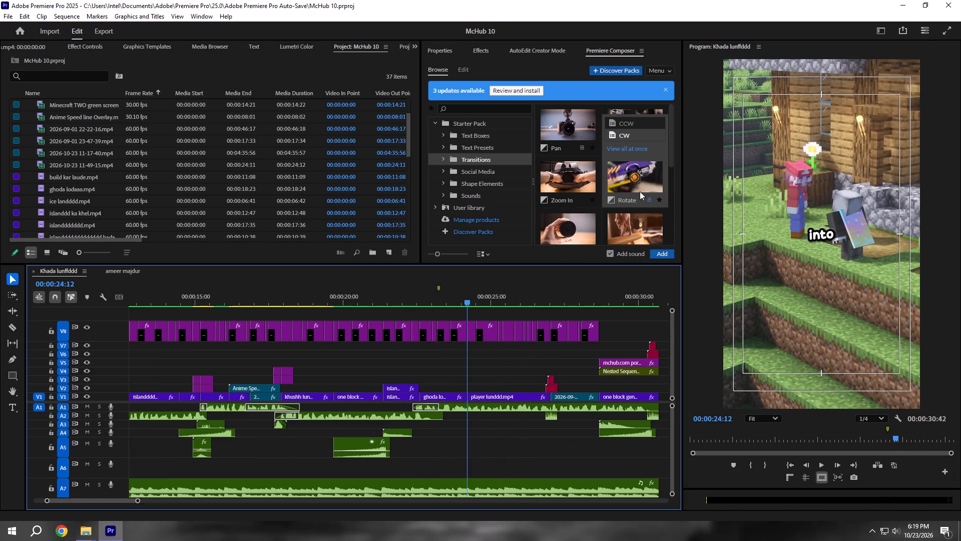
{"action": "left_click", "coordinate": [623, 125]}
{"action": "left_click", "coordinate": [657, 255]}
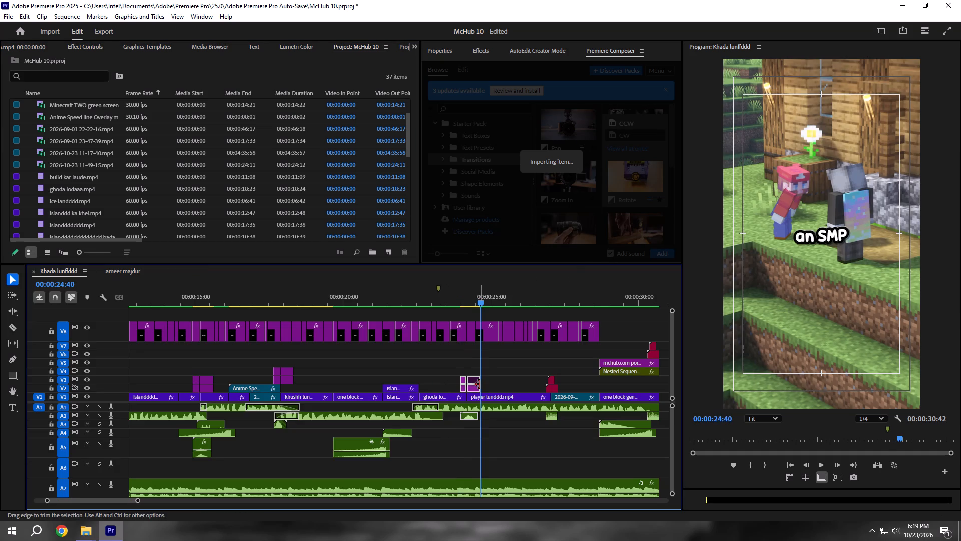
{"action": "key", "text": "ctrl+s"}
Play the sequence from 00:00:00:00 to review the transitions with the captions and audio.
{"action": "scroll", "coordinate": [479, 384], "scroll_direction": "down", "scroll_amount": 5, "text": "alt"}
{"action": "left_click", "coordinate": [789, 466]}
{"action": "scroll", "coordinate": [467, 428], "scroll_direction": "down", "scroll_amount": 6, "text": "alt"}
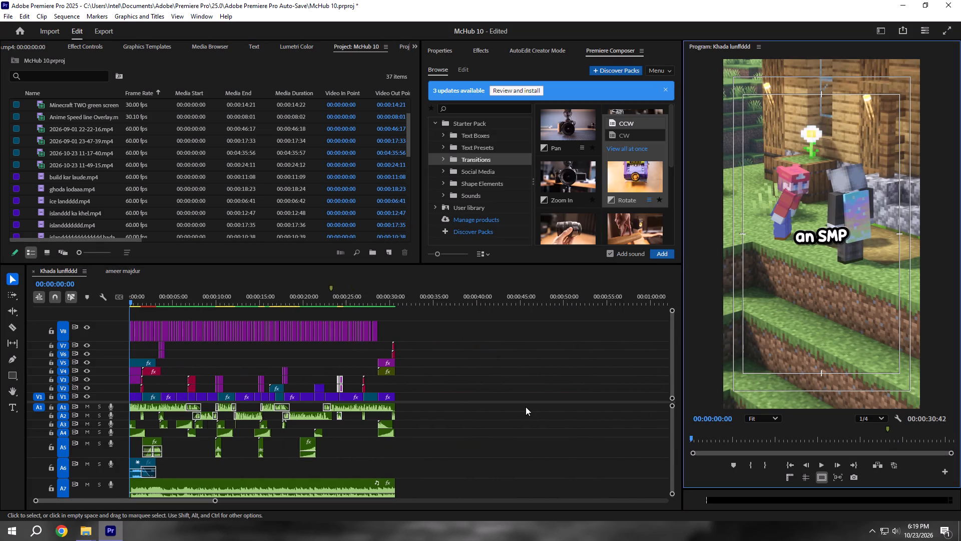
{"action": "left_click", "coordinate": [526, 407]}
{"action": "key", "text": "space"}
{"action": "left_click", "coordinate": [474, 396]}
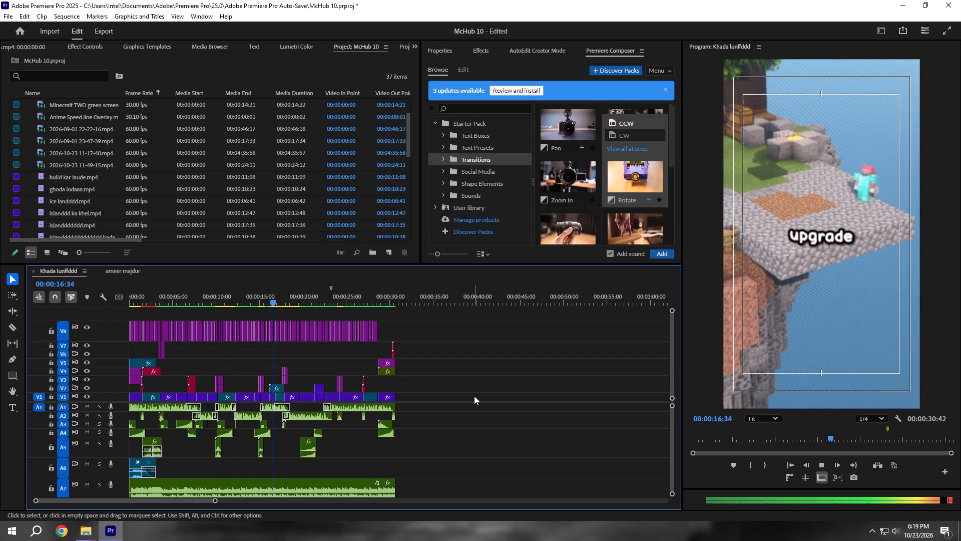
{"action": "key", "text": "space"}
Save the project and replay from just before 00:00:15 through the Rotate transition into the speed-line overlay section.
{"action": "scroll", "coordinate": [329, 390], "scroll_direction": "up", "scroll_amount": 10, "text": "alt"}
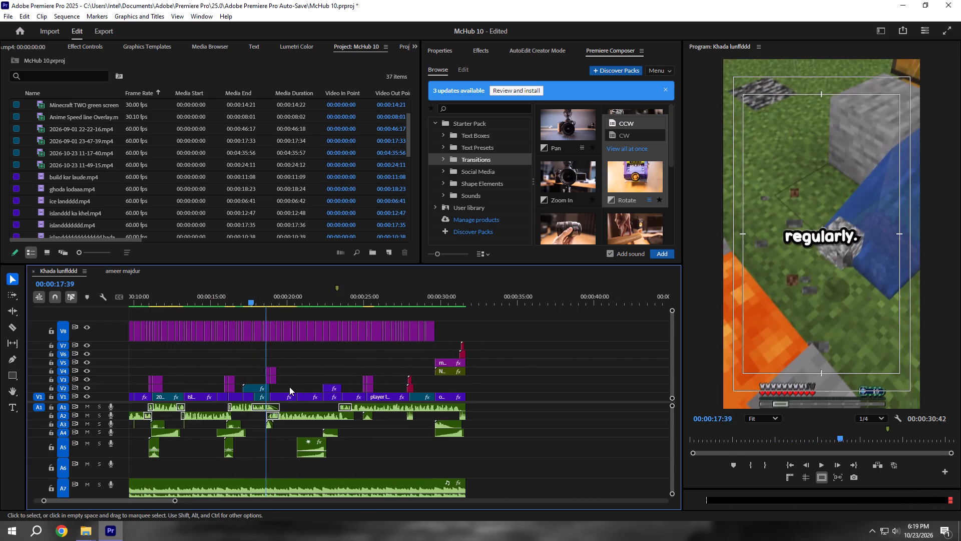
{"action": "key", "text": "ctrl+s"}
{"action": "scroll", "coordinate": [343, 405], "scroll_direction": "up", "scroll_amount": 6, "text": "alt"}
{"action": "scroll", "coordinate": [316, 388], "scroll_direction": "up", "scroll_amount": 4}
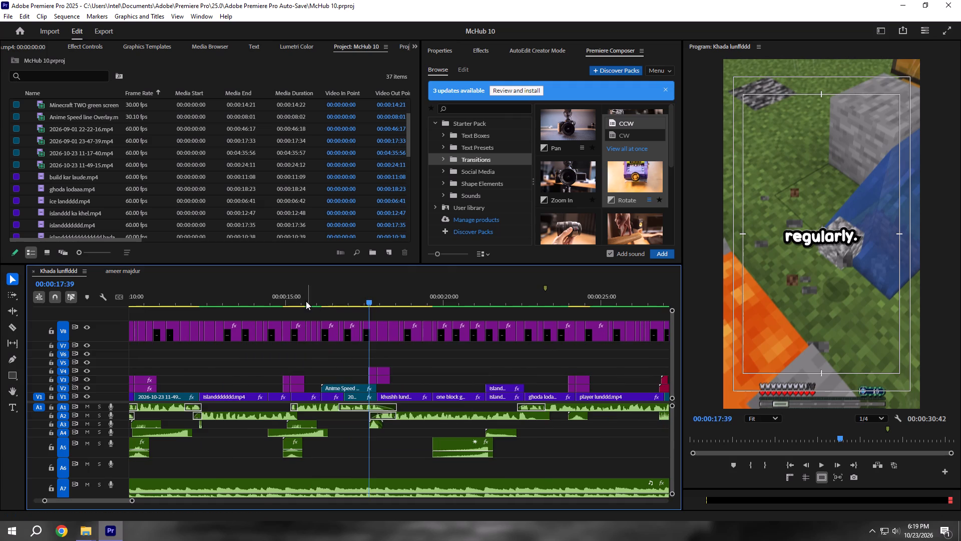
{"action": "left_click_drag", "start_coordinate": [304, 301], "coordinate": [274, 299]}
{"action": "key", "text": "space"}
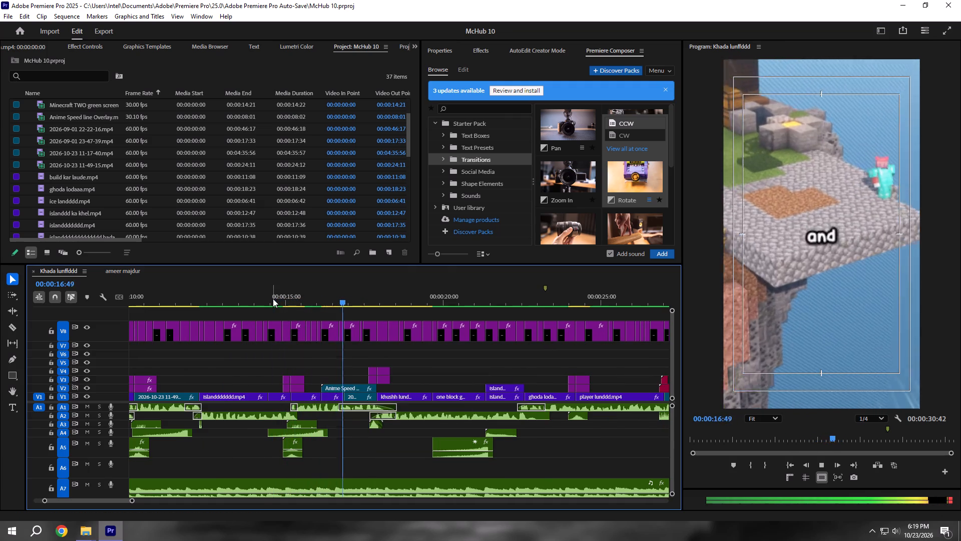
{"action": "key", "text": "space"}
Add Premiere Composer's "Shake & Di..." transition with sound at the start of Anime Speed line Overlay.mp4, at 00:00:16:08, and save.
{"action": "scroll", "coordinate": [315, 370], "scroll_direction": "up", "scroll_amount": 5, "text": "alt"}
{"action": "key", "text": "ctrl+s"}
{"action": "left_click", "coordinate": [327, 297], "text": "shift"}
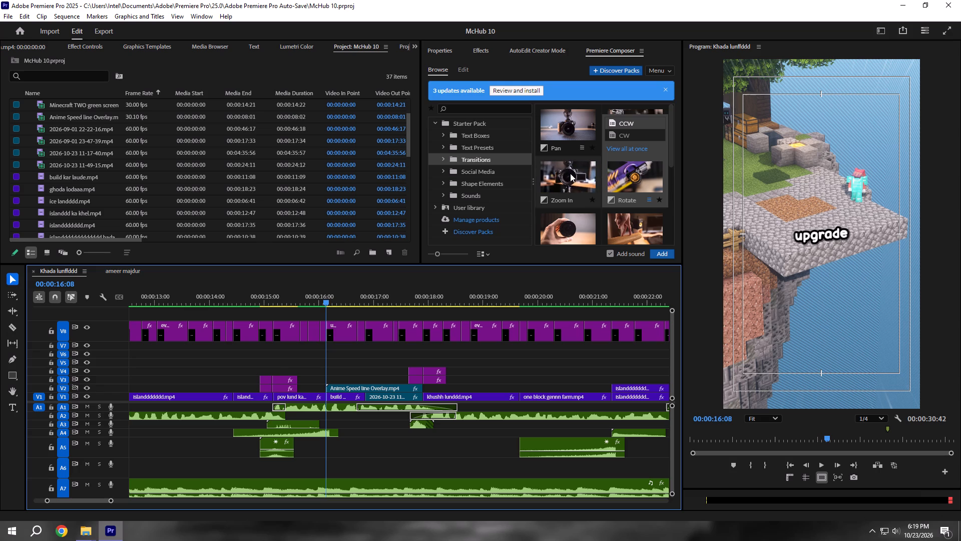
{"action": "left_click", "coordinate": [560, 223]}
{"action": "left_click", "coordinate": [675, 256]}
{"action": "left_click", "coordinate": [671, 255]}
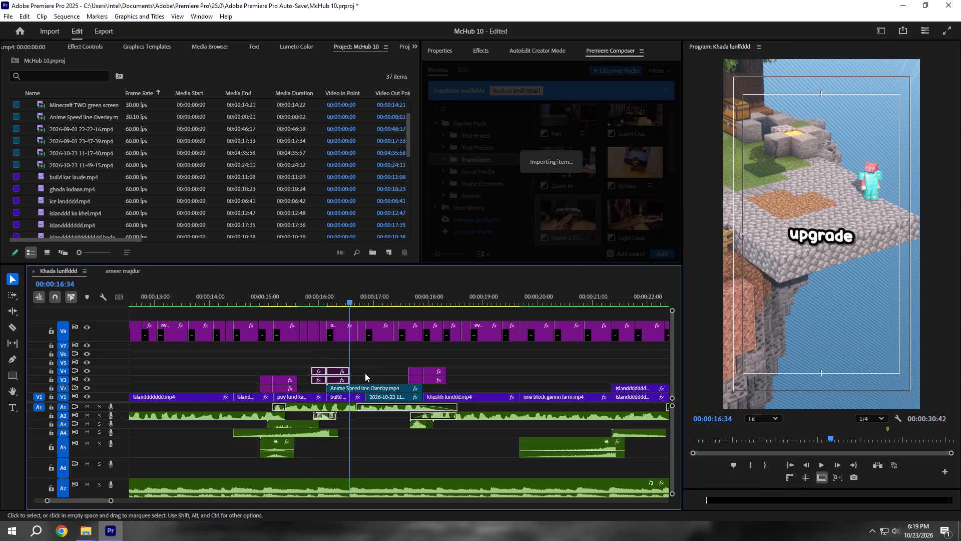
{"action": "key", "text": "ctrl+s"}
Replay the section from about 00:00:14 to 00:00:18 several times to review the Shake transition and the speed-line overlay.
{"action": "left_click", "coordinate": [231, 308]}
{"action": "left_click_drag", "start_coordinate": [228, 299], "coordinate": [223, 299]}
{"action": "key", "text": "space"}
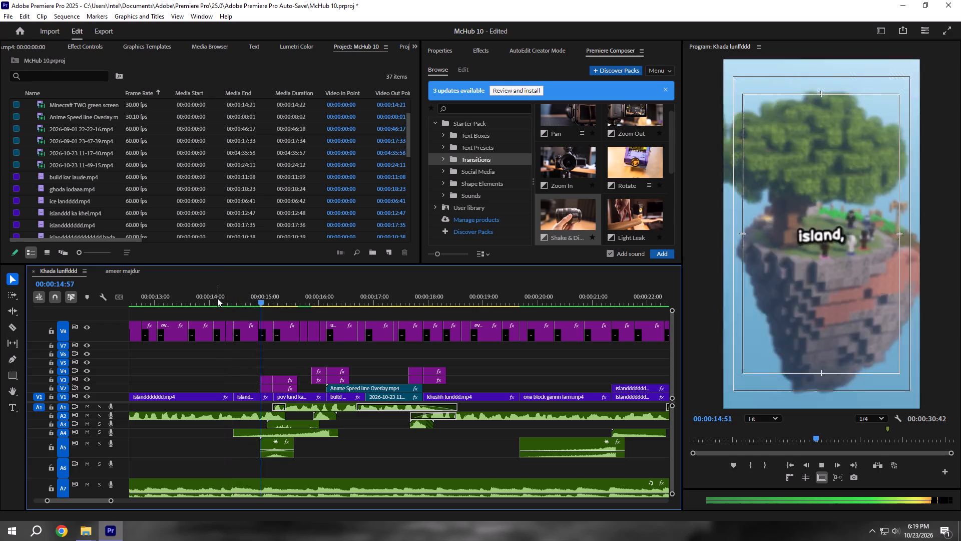
{"action": "key", "text": "space"}
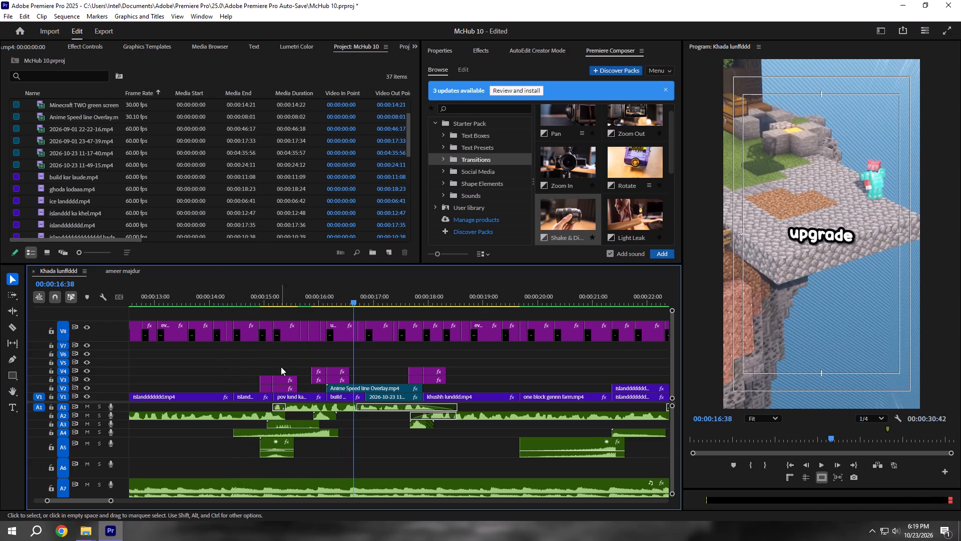
{"action": "left_click_drag", "start_coordinate": [261, 296], "coordinate": [250, 296], "text": "shift"}
{"action": "key", "text": "space"}
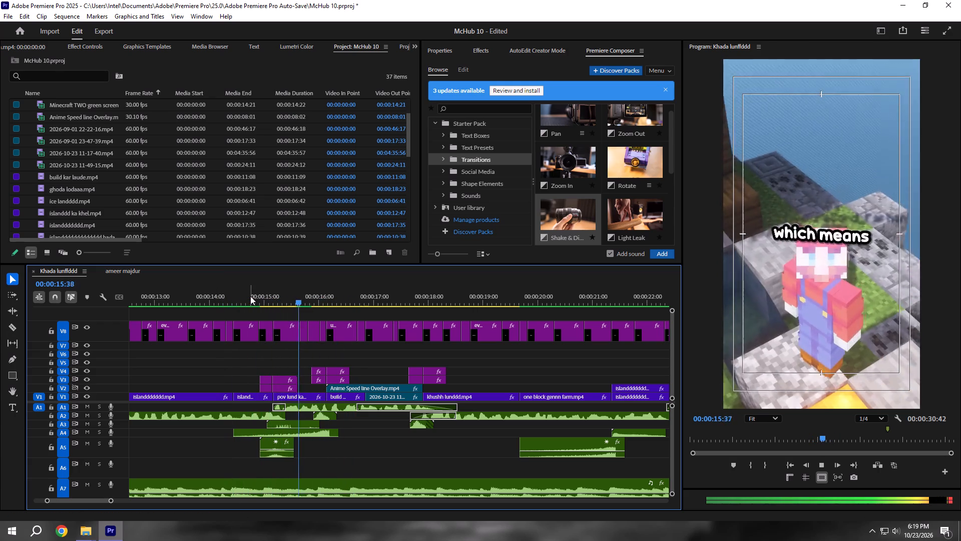
{"action": "key", "text": "space"}
{"action": "key", "text": "space"}
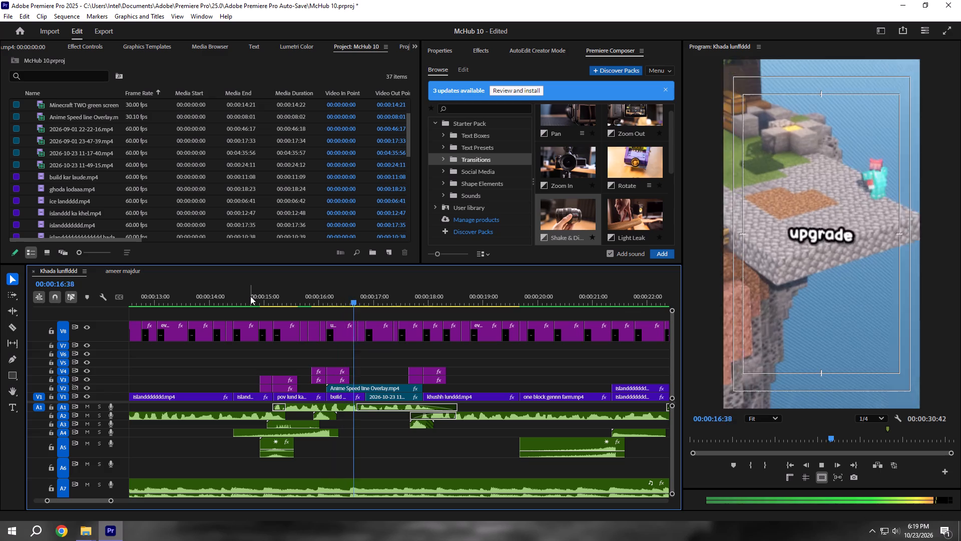
{"action": "key", "text": "space"}
{"action": "key", "text": "space"}
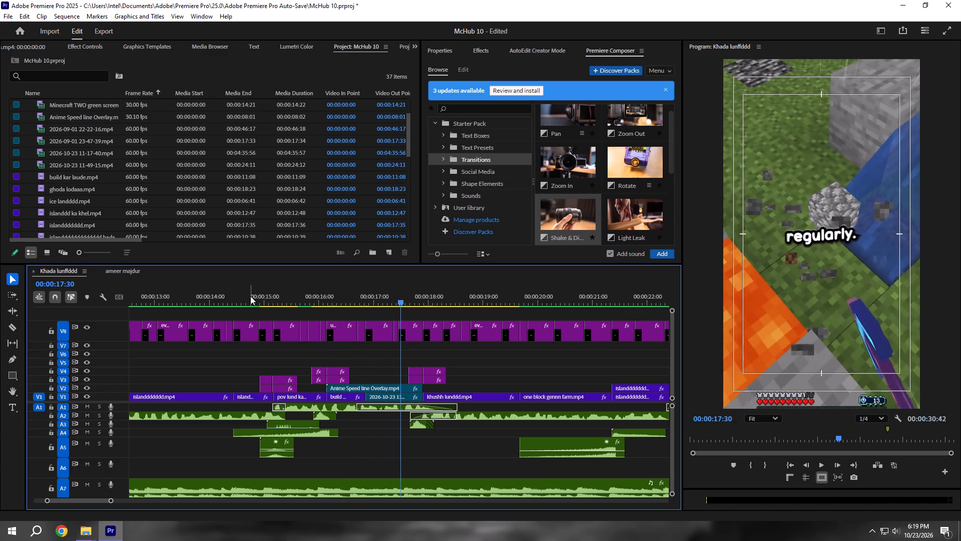
{"action": "key", "text": "space"}
{"action": "left_click_drag", "start_coordinate": [281, 361], "coordinate": [282, 363]}
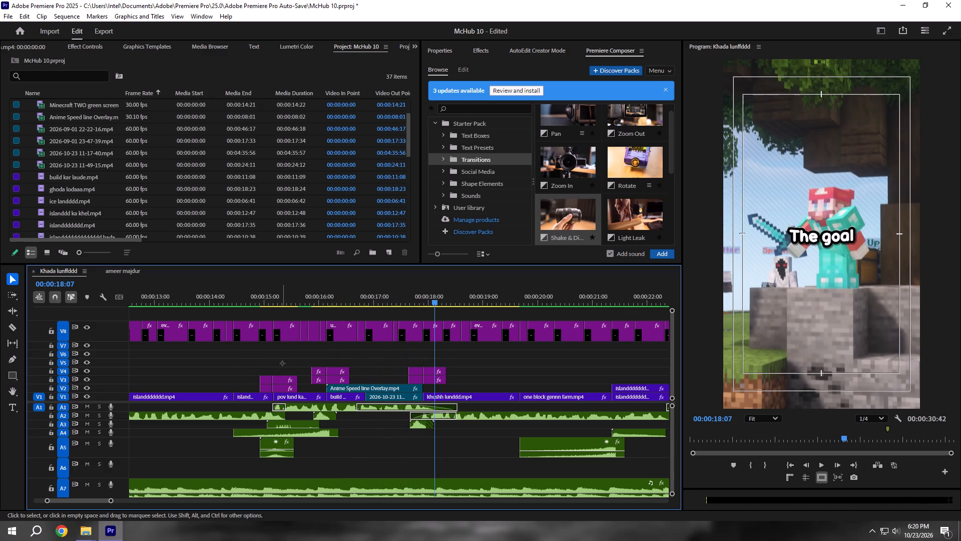
{"action": "left_click_drag", "start_coordinate": [282, 363], "coordinate": [279, 374]}
{"action": "left_click_drag", "start_coordinate": [252, 298], "coordinate": [218, 298], "text": "shift"}
{"action": "key", "text": "space"}
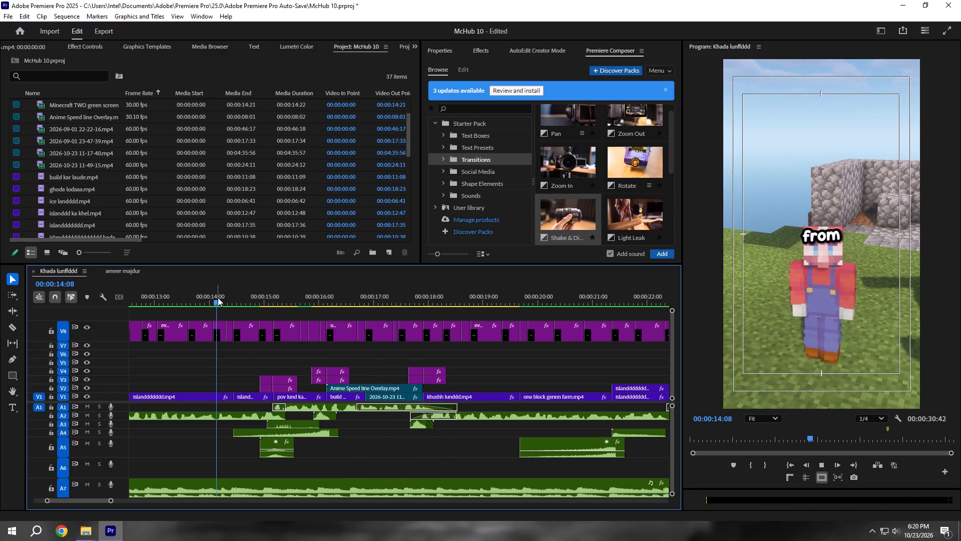
{"action": "key", "text": "space"}
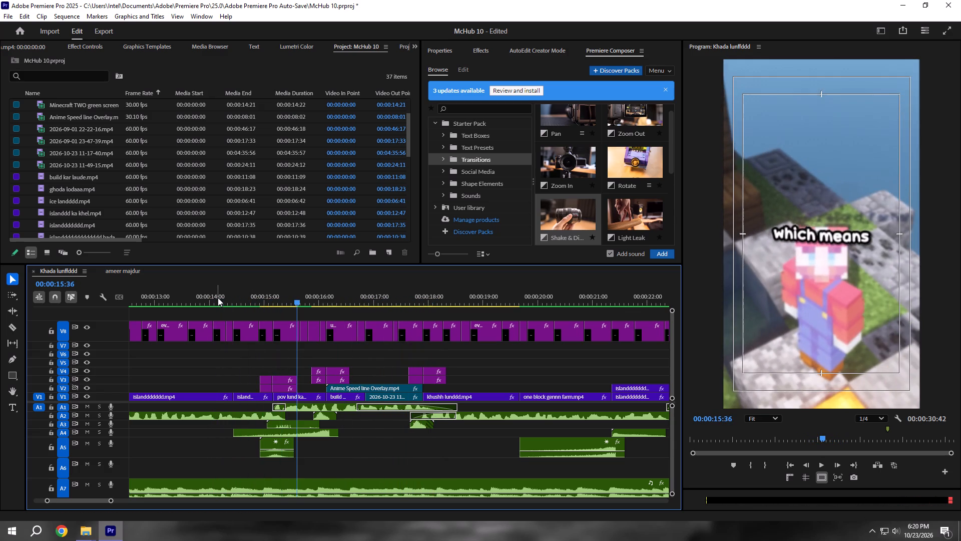
{"action": "key", "text": "space"}
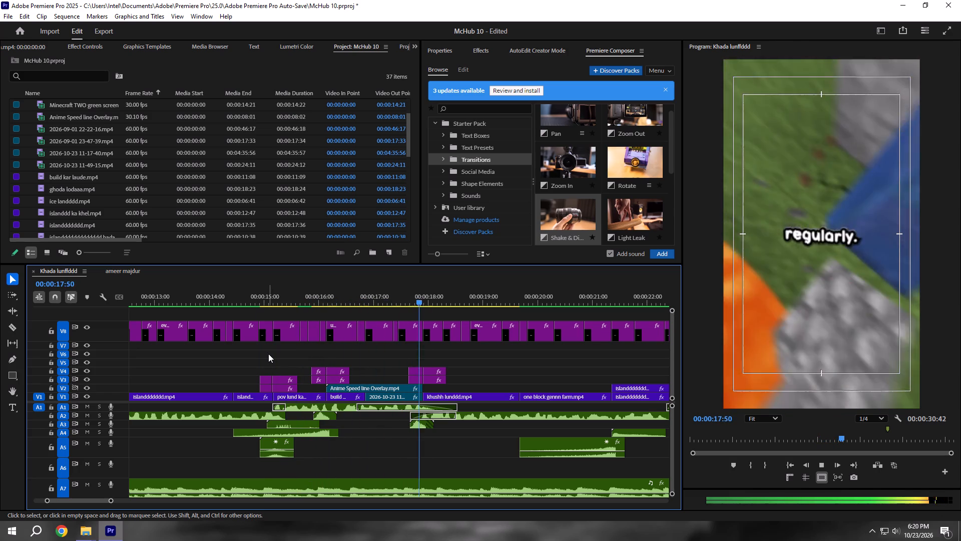
{"action": "key", "text": "space"}
{"action": "left_click", "coordinate": [387, 397]}
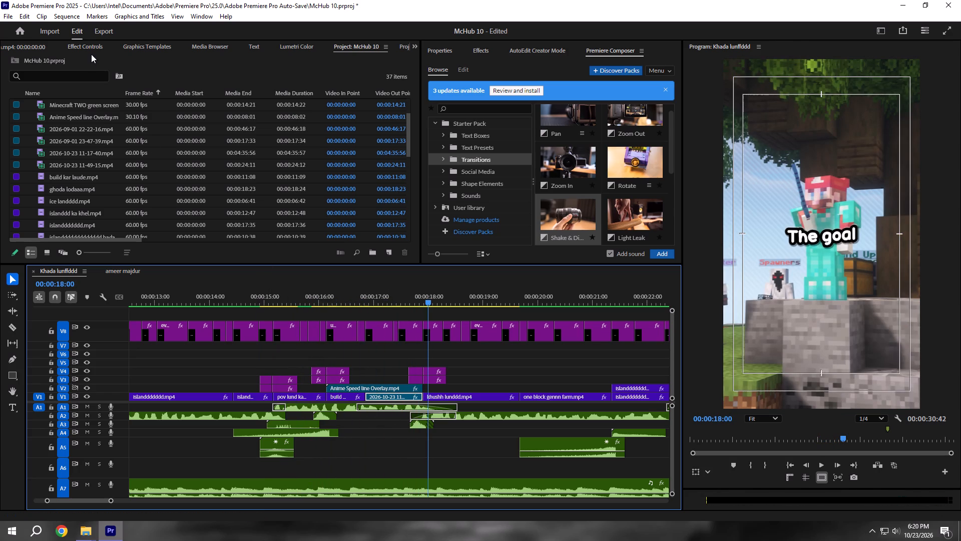
{"action": "double_click", "coordinate": [91, 53]}
{"action": "scroll", "coordinate": [129, 184], "scroll_direction": "down", "scroll_amount": 4}
{"action": "left_click", "coordinate": [109, 227]}
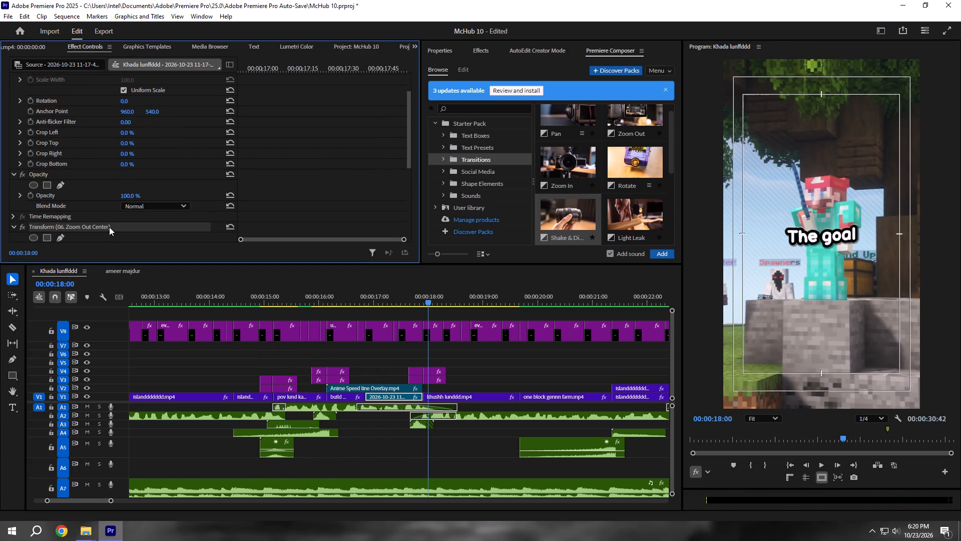
{"action": "key", "text": "BackSpace"}
{"action": "key", "text": "ctrl+s"}
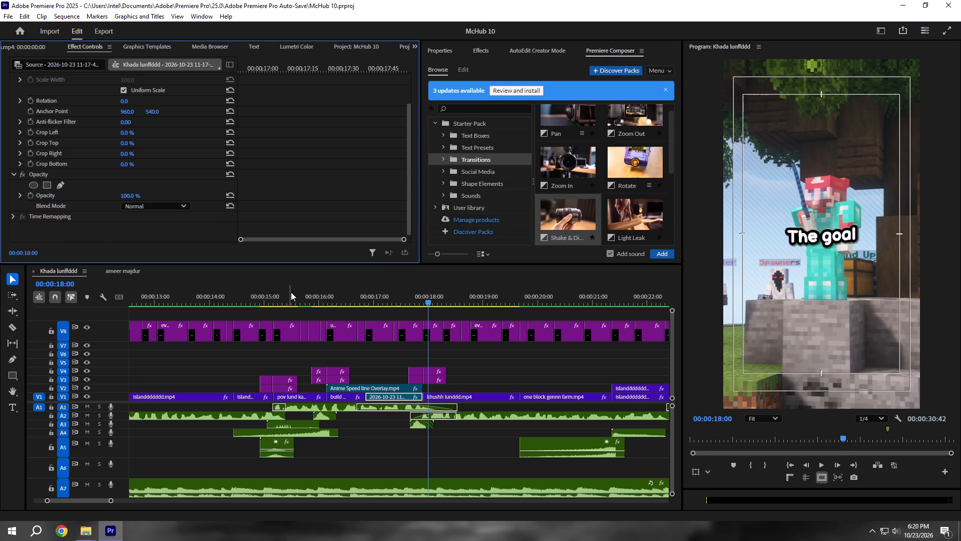
Save the project and replay from just before 00:00:15 through the speed-line section into the one block gennn farm.mp4 clip.
{"action": "left_click", "coordinate": [292, 287]}
{"action": "key", "text": "space"}
{"action": "key", "text": "ctrl+s"}
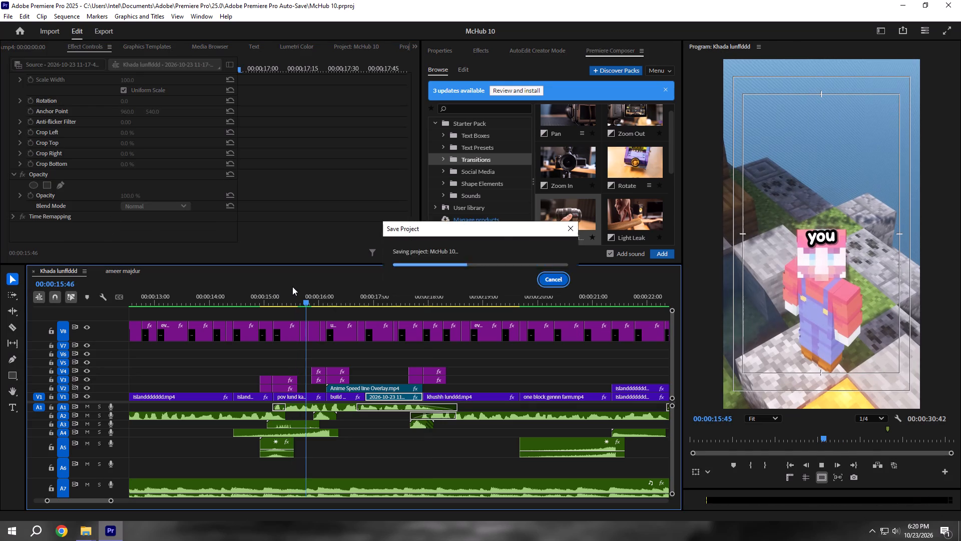
{"action": "key", "text": "ctrl+s"}
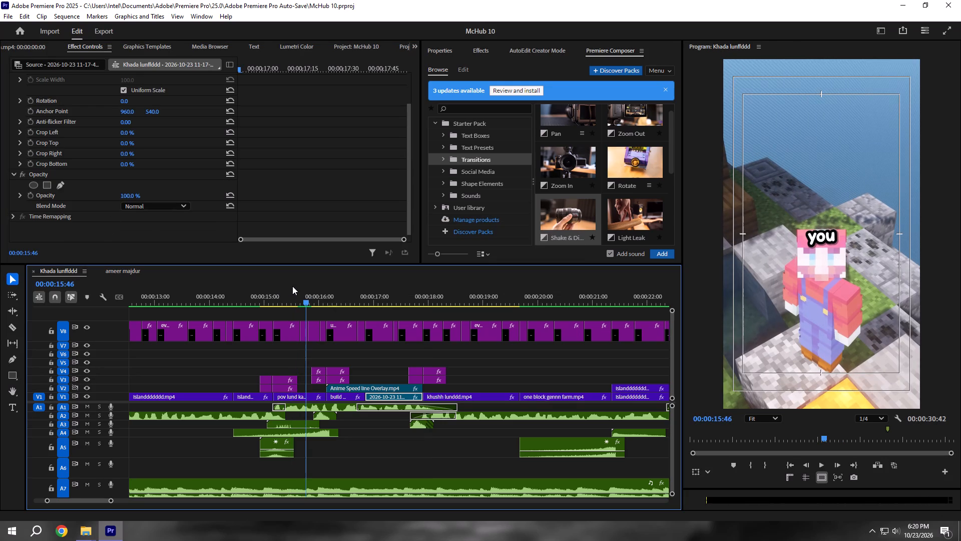
{"action": "left_click_drag", "start_coordinate": [263, 294], "coordinate": [245, 294]}
{"action": "key", "text": "space"}
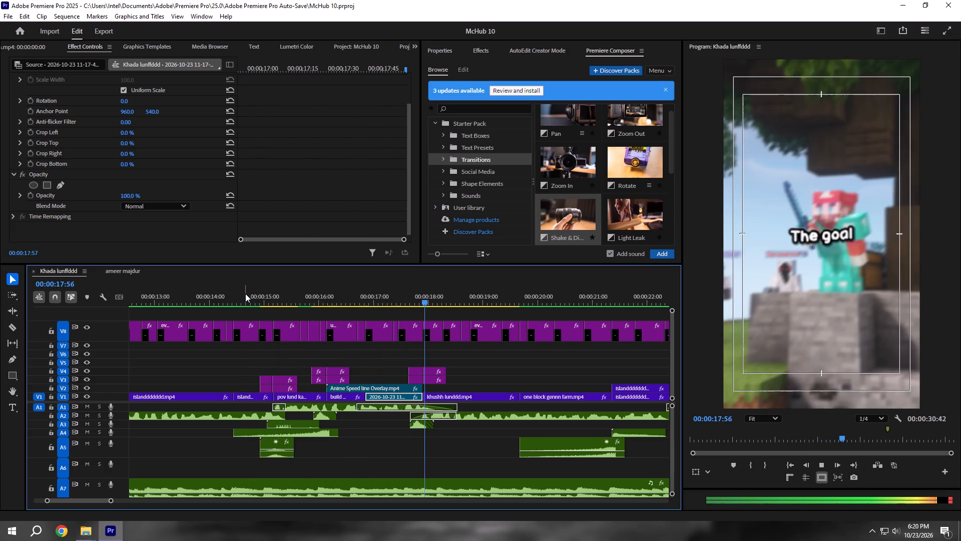
{"action": "scroll", "coordinate": [245, 294], "scroll_direction": "down", "scroll_amount": 6, "text": "alt"}
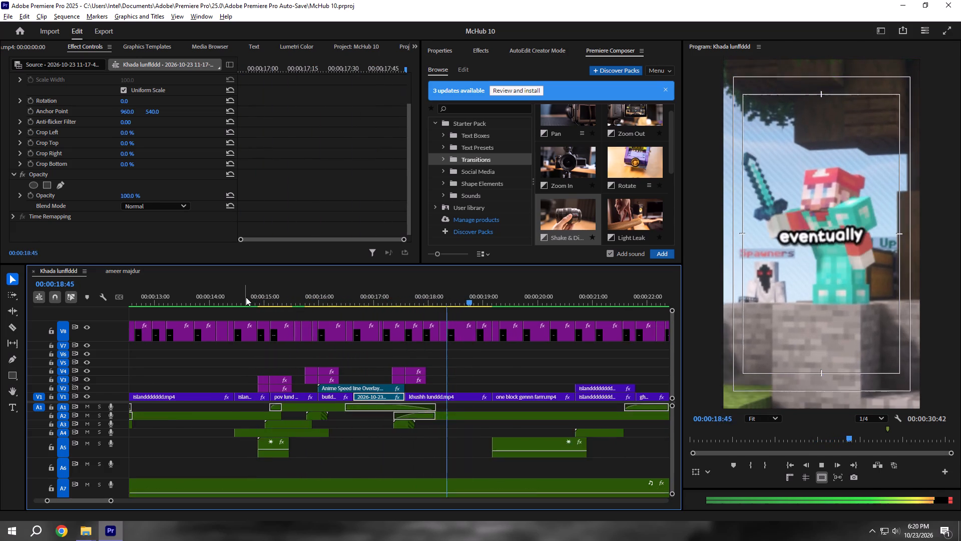
{"action": "scroll", "coordinate": [324, 347], "scroll_direction": "down", "scroll_amount": 6, "text": "alt"}
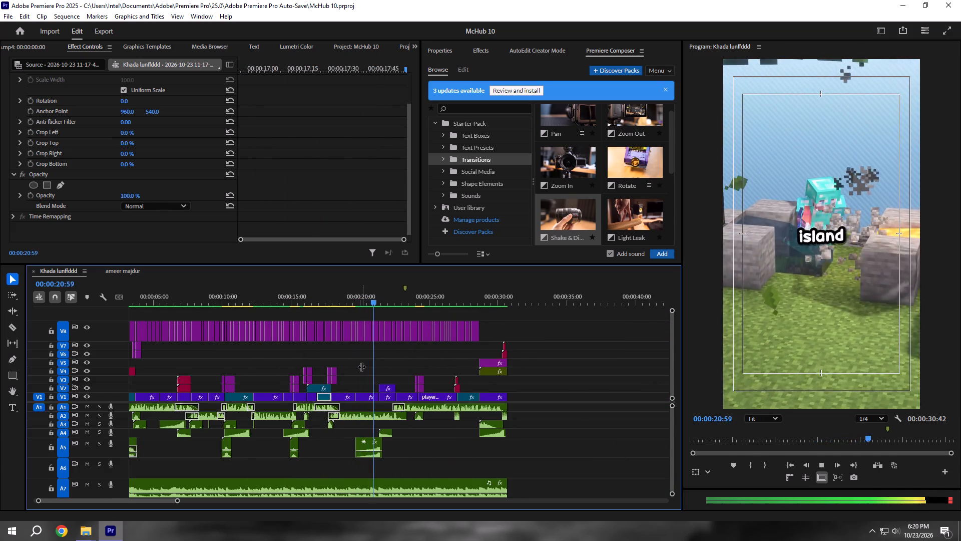
{"action": "key", "text": "ctrl+s"}
Save the project and review the one block gennn farm.mp4 clip from its start at about 00:00:19:40.
{"action": "scroll", "coordinate": [402, 390], "scroll_direction": "up", "scroll_amount": 10, "text": "alt"}
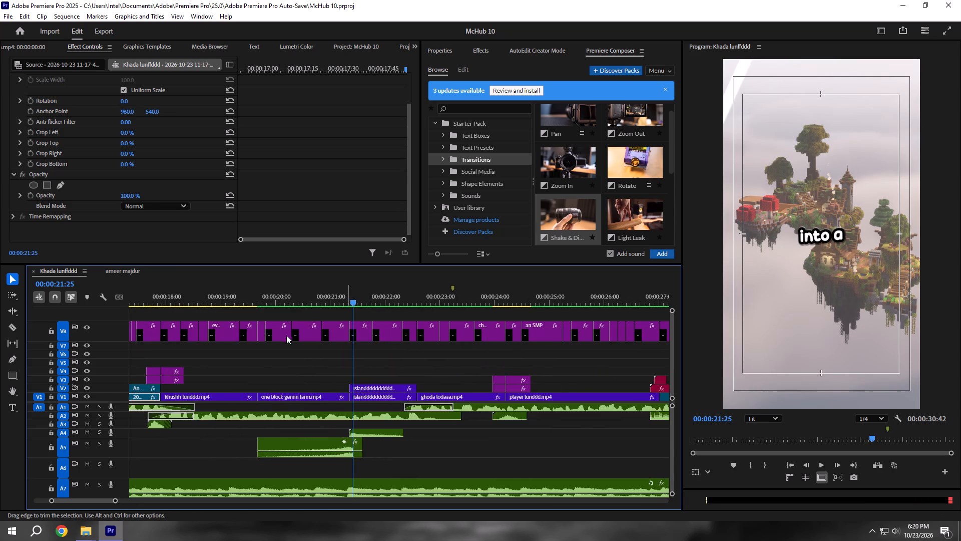
{"action": "scroll", "coordinate": [277, 334], "scroll_direction": "up", "scroll_amount": 6, "text": "alt"}
{"action": "left_click", "coordinate": [242, 292], "text": "shift"}
{"action": "scroll", "coordinate": [247, 306], "scroll_direction": "up", "scroll_amount": 5, "text": "alt"}
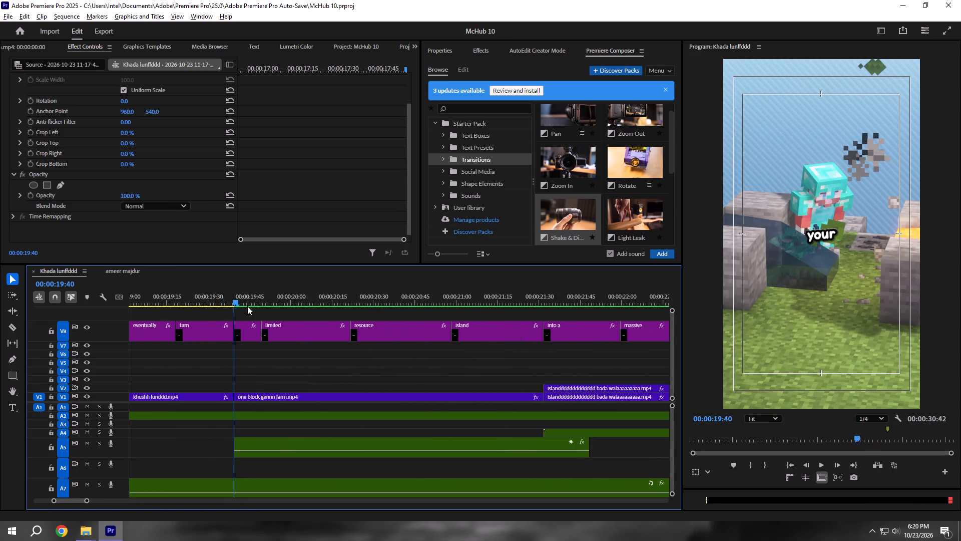
{"action": "key", "text": "ctrl+s"}
{"action": "left_click", "coordinate": [455, 294], "text": "shift"}
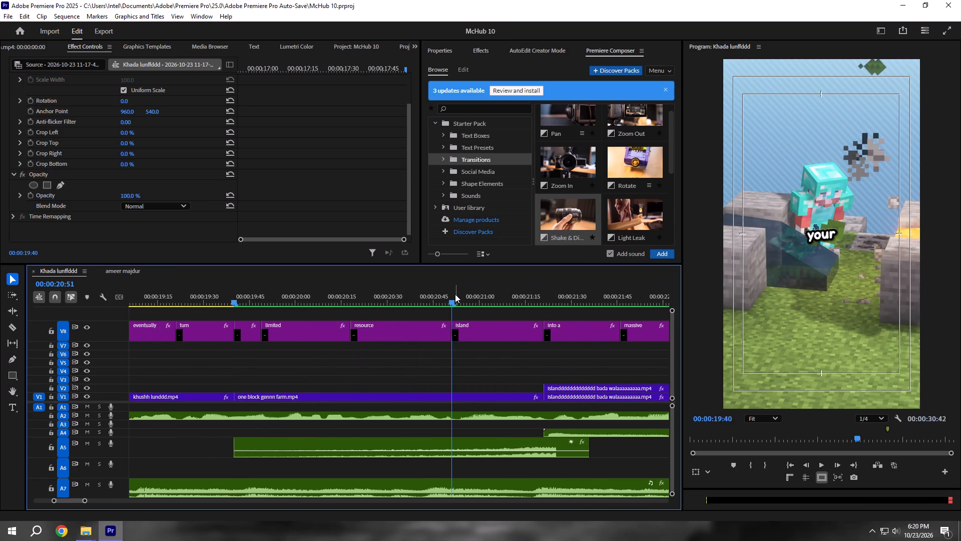
{"action": "scroll", "coordinate": [453, 294], "scroll_direction": "down", "scroll_amount": 9, "text": "alt"}
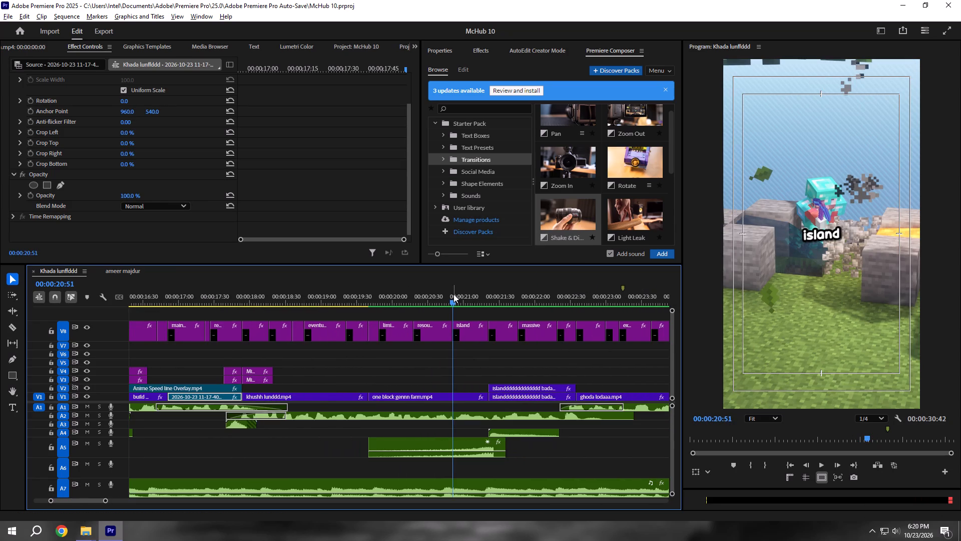
{"action": "scroll", "coordinate": [453, 294], "scroll_direction": "down", "scroll_amount": 3, "text": "alt"}
{"action": "left_click_drag", "start_coordinate": [430, 291], "coordinate": [423, 291], "text": "shift"}
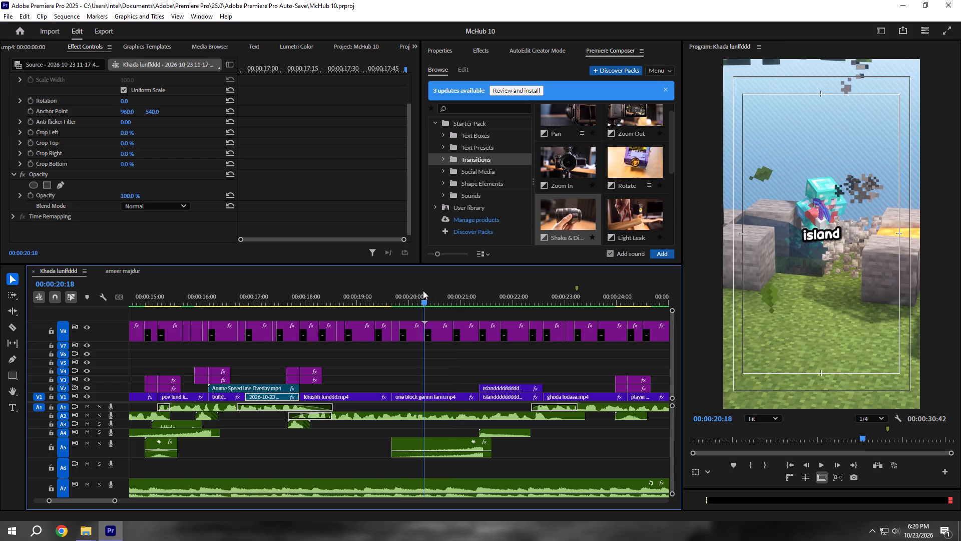
{"action": "left_click_drag", "start_coordinate": [423, 291], "coordinate": [399, 291], "text": "shift"}
{"action": "key", "text": "space"}
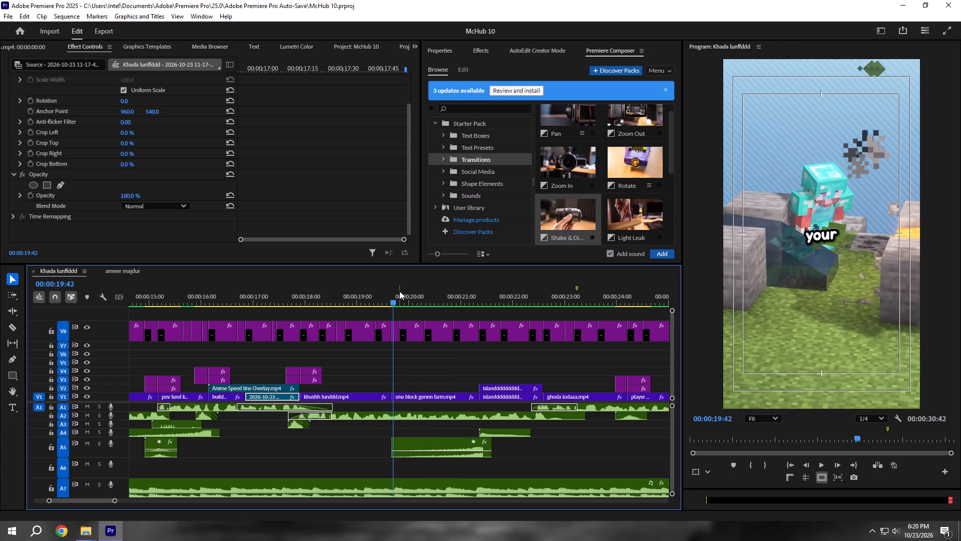
{"action": "key", "text": "space"}
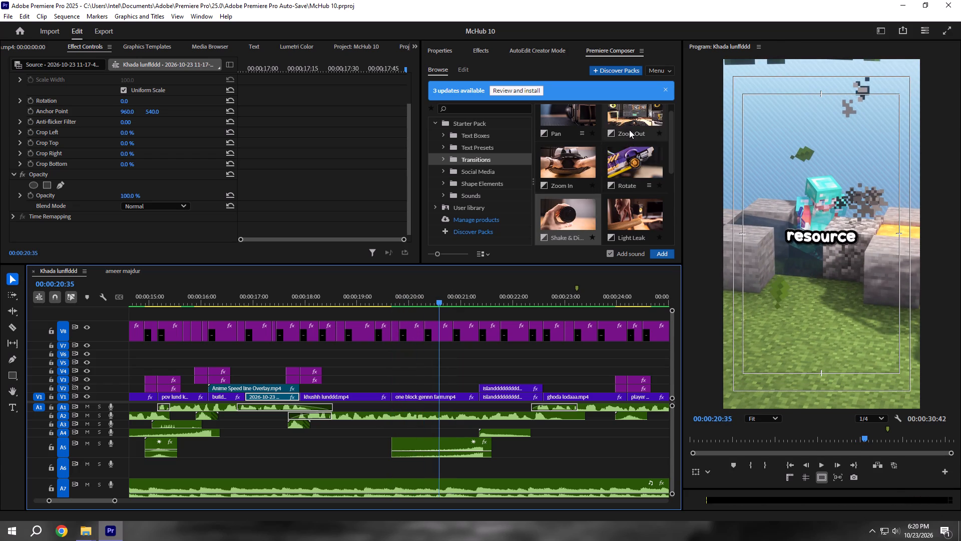
Add Premiere Composer's Zoom Out transition with sound at the start of the one block gennn farm.mp4 clip, and save.
{"action": "left_click", "coordinate": [629, 128]}
{"action": "left_click", "coordinate": [661, 250]}
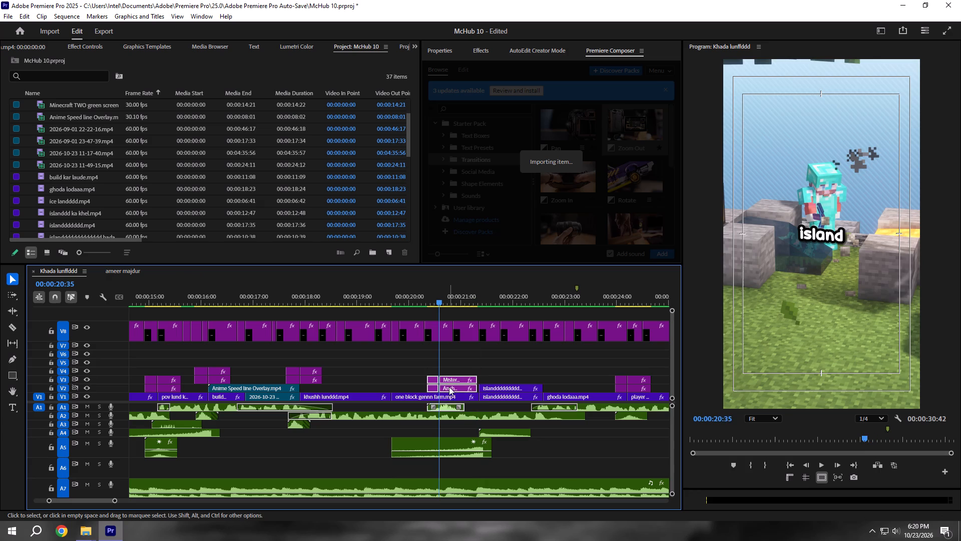
{"action": "left_click_drag", "start_coordinate": [449, 387], "coordinate": [397, 387]}
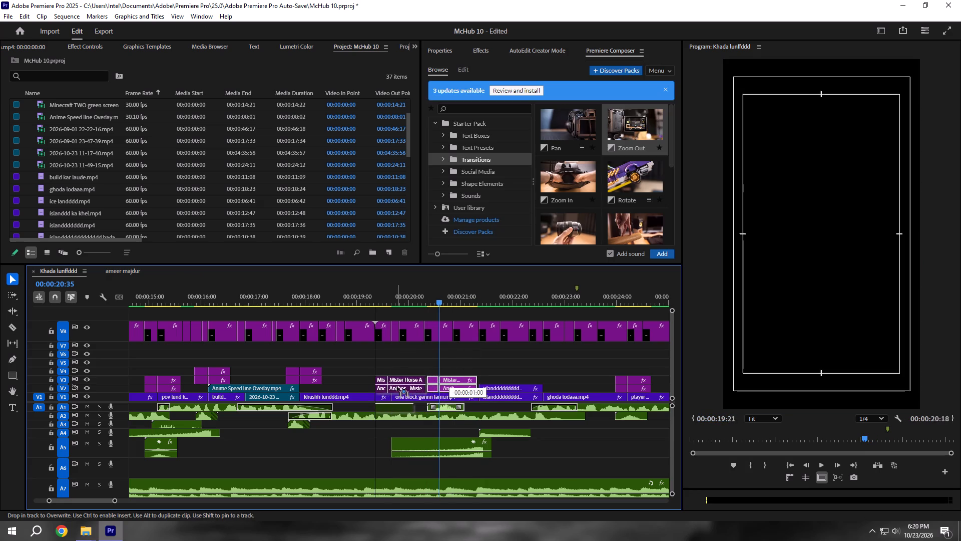
{"action": "left_click_drag", "start_coordinate": [397, 387], "coordinate": [400, 388]}
{"action": "key", "text": "ctrl+s"}
Replay from about 00:00:18:49 through the Zoom Out transition and the light sweep, and save the project.
{"action": "left_click_drag", "start_coordinate": [360, 298], "coordinate": [348, 297]}
{"action": "key", "text": "space"}
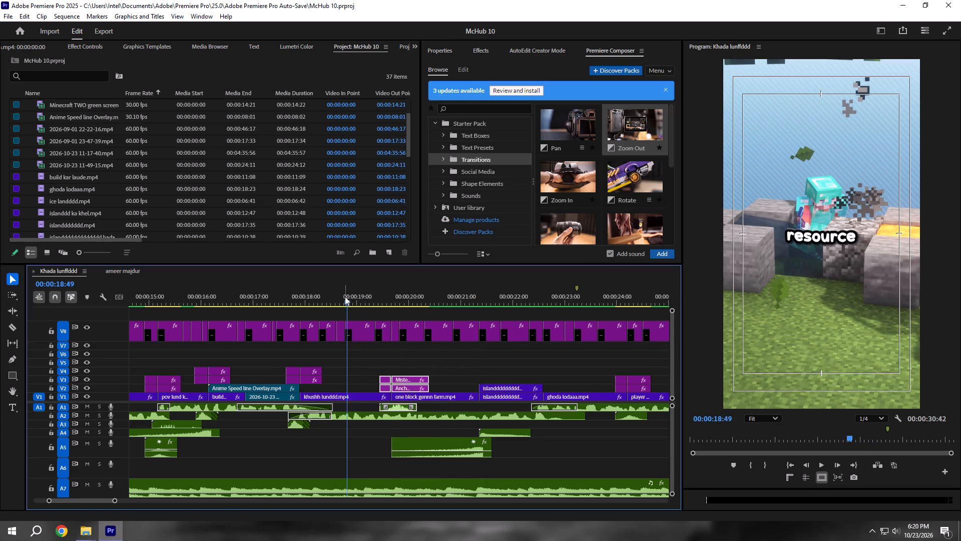
{"action": "scroll", "coordinate": [342, 301], "scroll_direction": "down", "scroll_amount": 6}
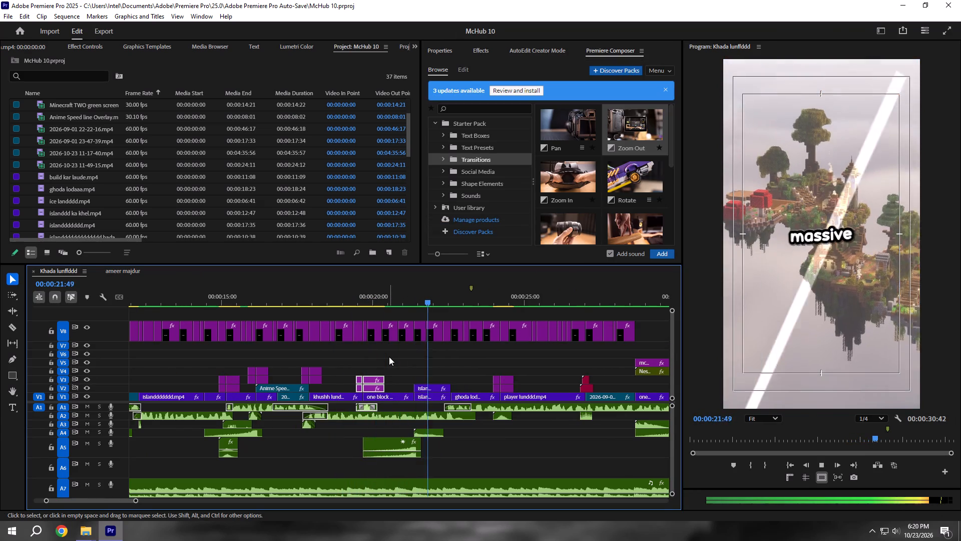
{"action": "key", "text": "ctrl+s"}
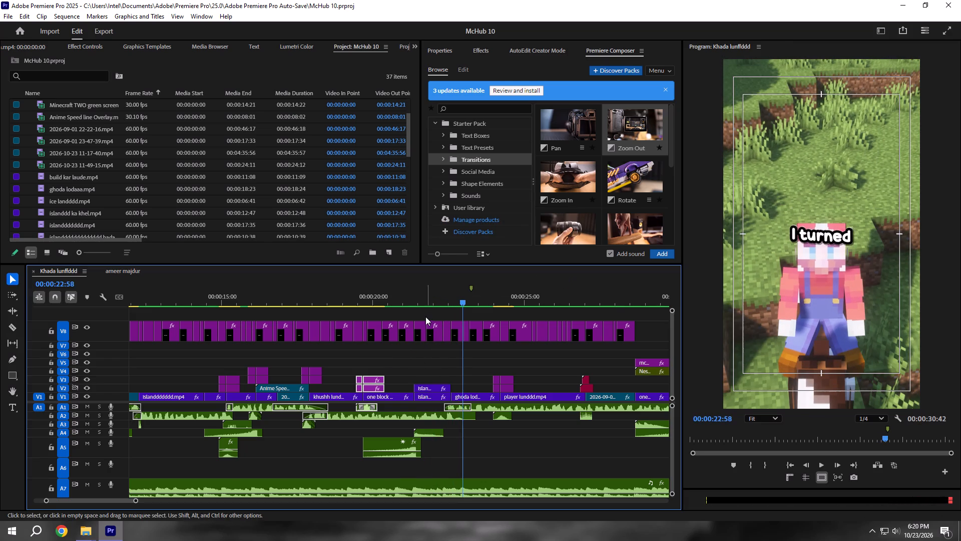
{"action": "left_click", "coordinate": [414, 298], "text": "shift"}
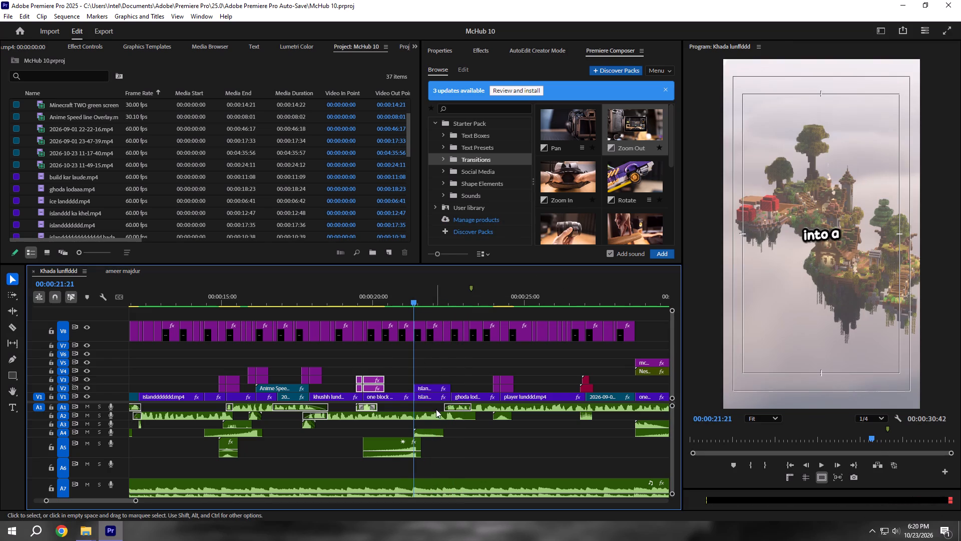
{"action": "scroll", "coordinate": [434, 404], "scroll_direction": "down", "scroll_amount": 5, "text": "alt"}
{"action": "key", "text": "ctrl+s"}
{"action": "scroll", "coordinate": [505, 414], "scroll_direction": "down", "scroll_amount": 6, "text": "alt"}
{"action": "key", "text": "ctrl+s"}
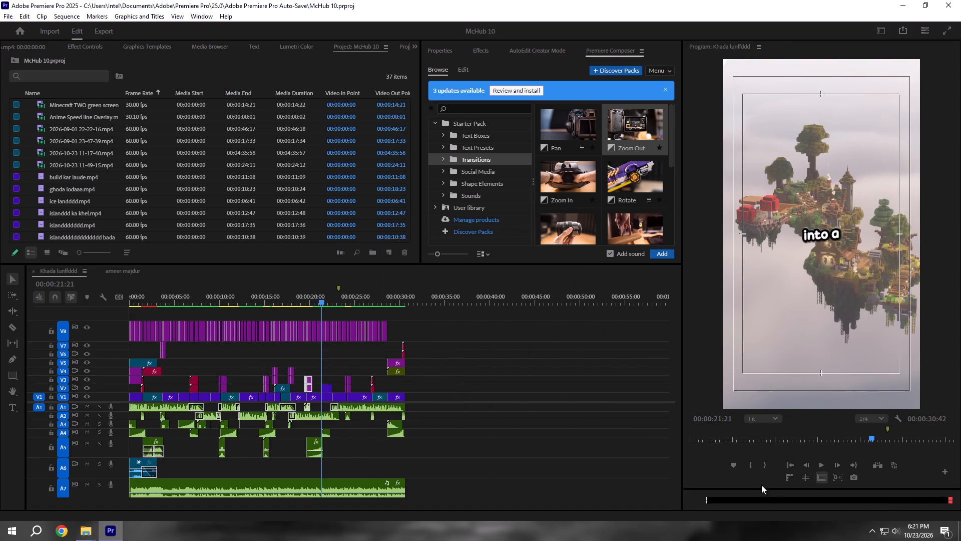
Play the sequence from 00:00:00:00 to about 00:00:07:42 to review the opening with its captions, transitions and audio.
{"action": "left_click", "coordinate": [789, 466]}
{"action": "left_click", "coordinate": [515, 402]}
{"action": "left_click", "coordinate": [517, 400]}
{"action": "key", "text": "space"}
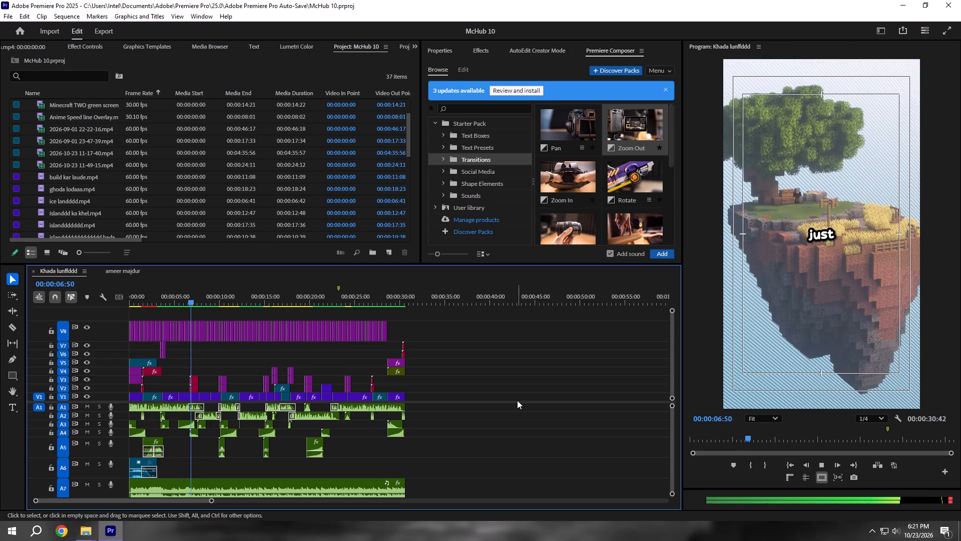
{"action": "key", "text": "space"}
Move the rising sound effect on A3 beneath the worldddddd.mp4 clip earlier, starting at about 00:00:05:11, and save the project.
{"action": "scroll", "coordinate": [182, 404], "scroll_direction": "up", "scroll_amount": 2, "text": "alt"}
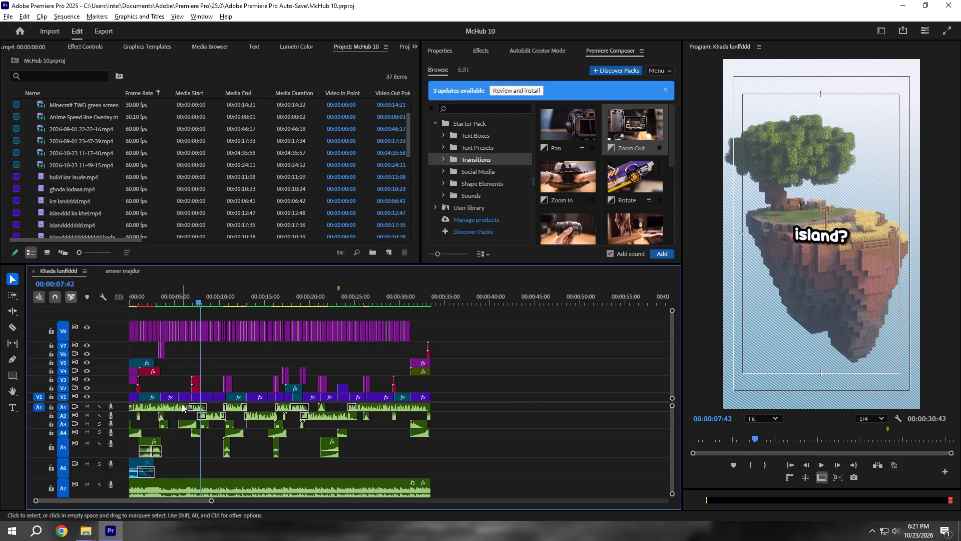
{"action": "scroll", "coordinate": [182, 404], "scroll_direction": "up", "scroll_amount": 9, "text": "alt"}
{"action": "scroll", "coordinate": [173, 405], "scroll_direction": "up", "scroll_amount": 6}
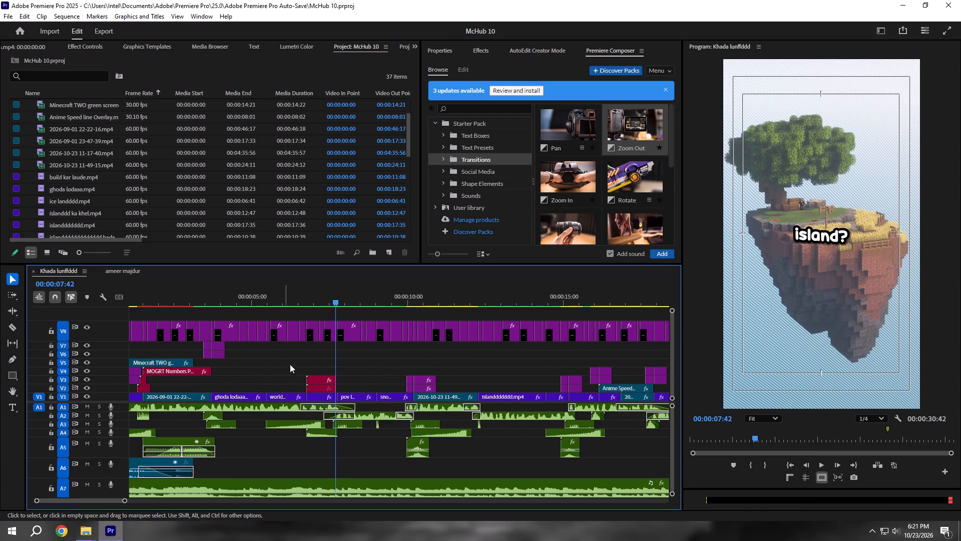
{"action": "key", "text": "ctrl+s"}
{"action": "scroll", "coordinate": [299, 418], "scroll_direction": "up", "scroll_amount": 5, "text": "alt"}
{"action": "left_click_drag", "start_coordinate": [321, 424], "coordinate": [320, 424]}
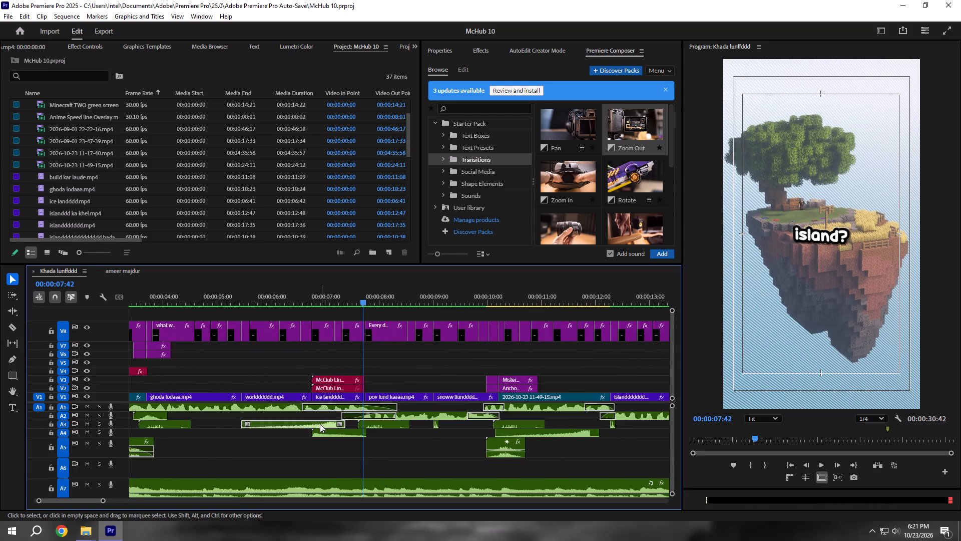
{"action": "left_click_drag", "start_coordinate": [320, 424], "coordinate": [297, 423]}
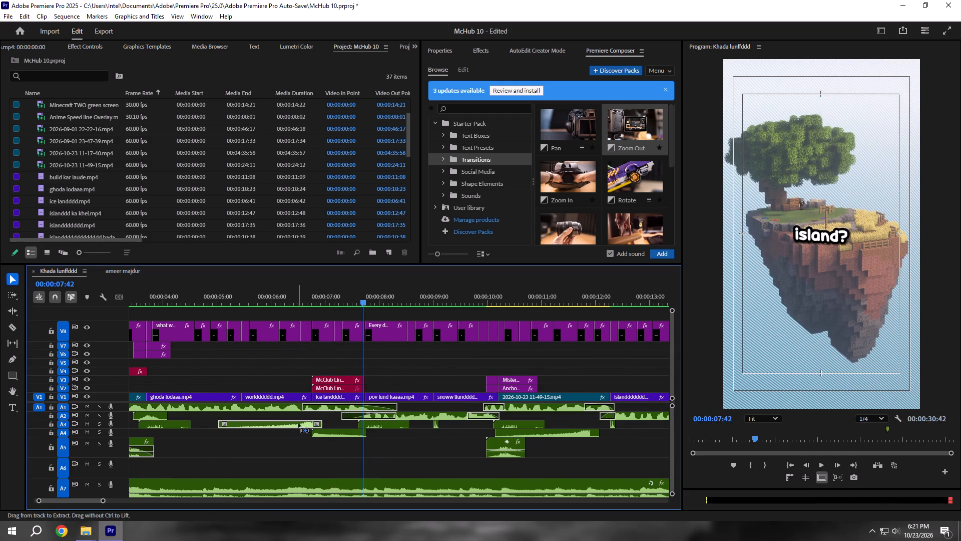
{"action": "key", "text": "ctrl+s"}
{"action": "left_click", "coordinate": [302, 421]}
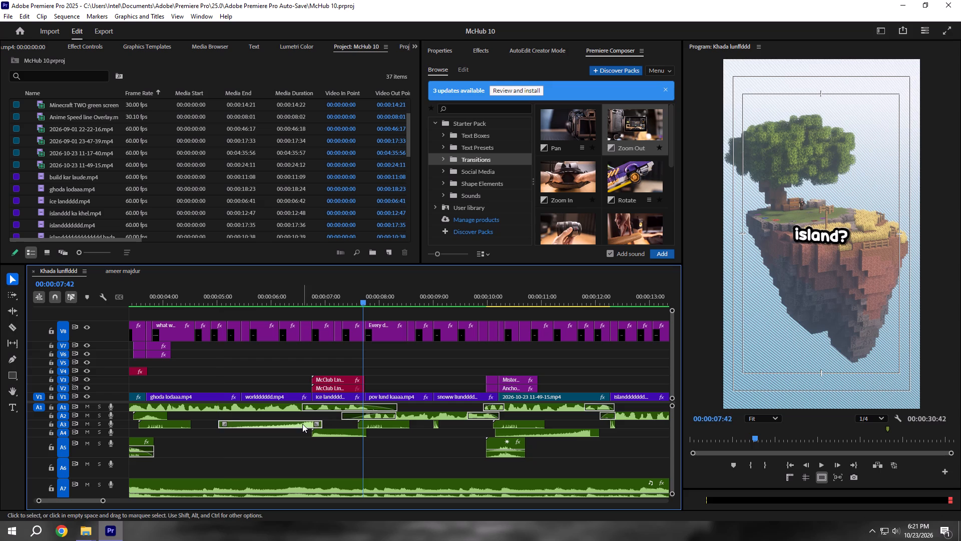
{"action": "left_click_drag", "start_coordinate": [302, 424], "coordinate": [307, 423]}
{"action": "key", "text": "ctrl+s"}
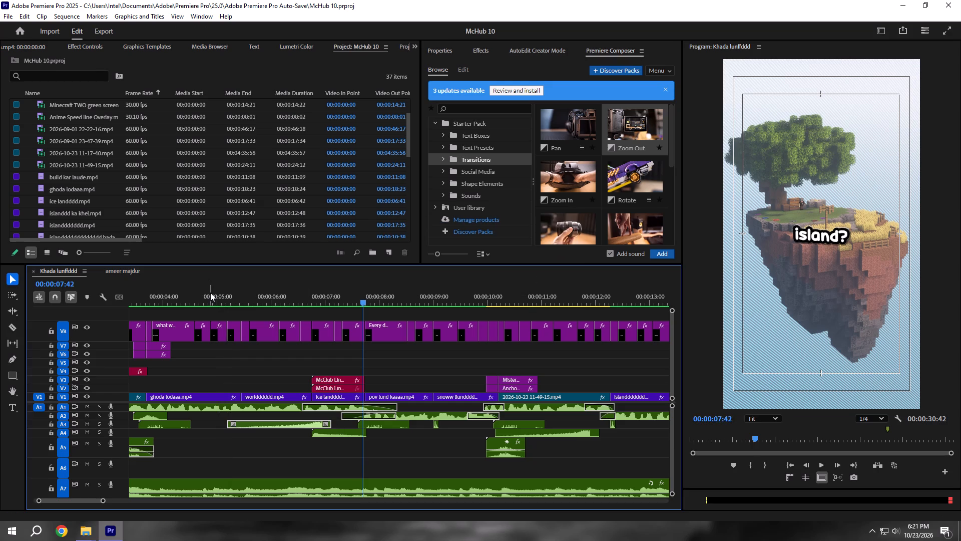
Play from about 00:00:04:50 to 00:00:06:54 to check the timing of the rising sound effect.
{"action": "left_click", "coordinate": [211, 294]}
{"action": "key", "text": "space"}
{"action": "scroll", "coordinate": [284, 424], "scroll_direction": "up", "scroll_amount": 3, "text": "alt"}
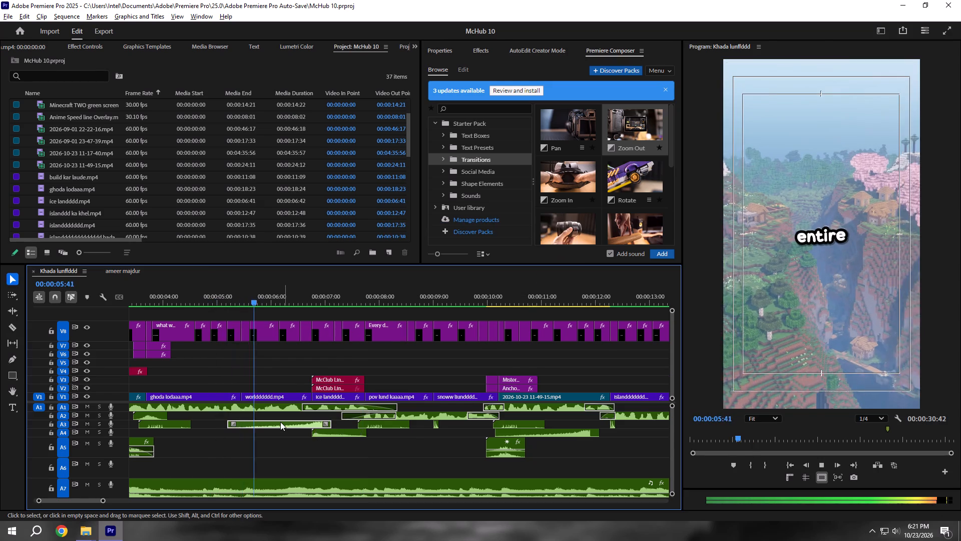
{"action": "scroll", "coordinate": [280, 422], "scroll_direction": "up", "scroll_amount": 2, "text": "alt"}
{"action": "key", "text": "space"}
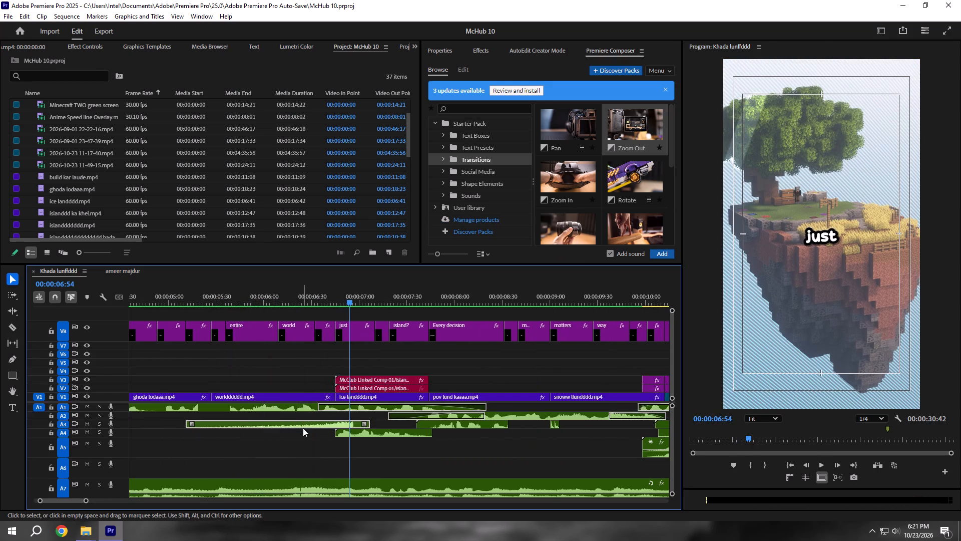
Nudge the rising sound effect on A3 further earlier, starting at about 00:00:05:02, and save.
{"action": "left_click_drag", "start_coordinate": [314, 426], "coordinate": [311, 426]}
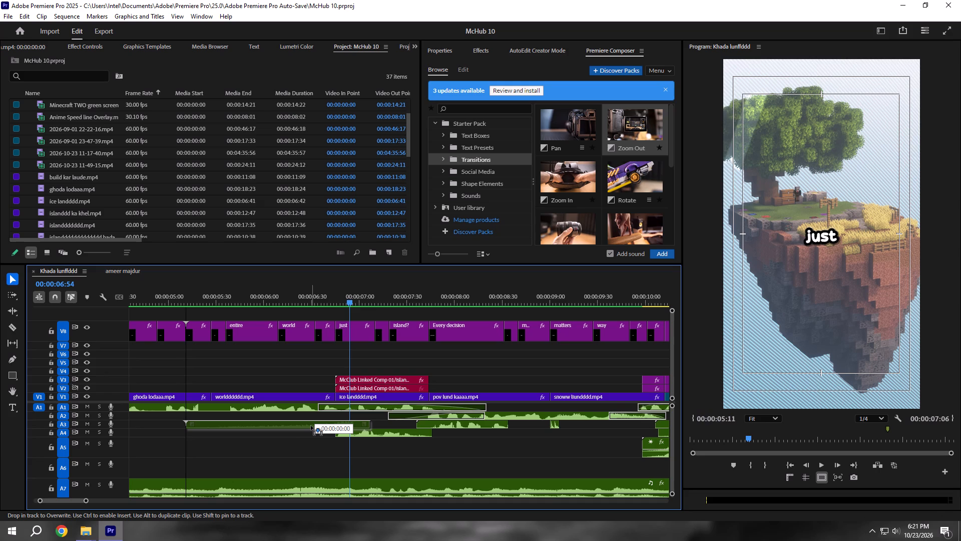
{"action": "left_click_drag", "start_coordinate": [311, 426], "coordinate": [308, 426]}
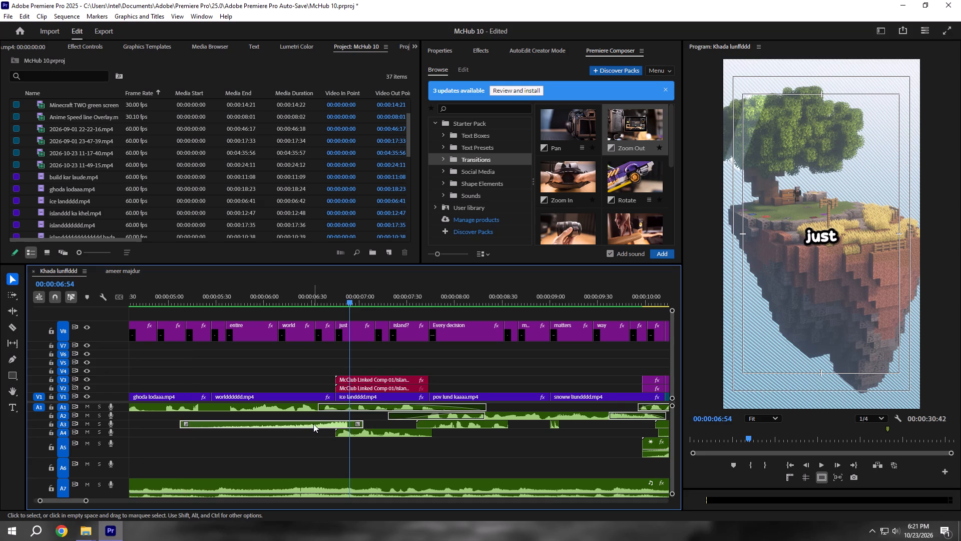
{"action": "left_click_drag", "start_coordinate": [313, 424], "coordinate": [305, 423]}
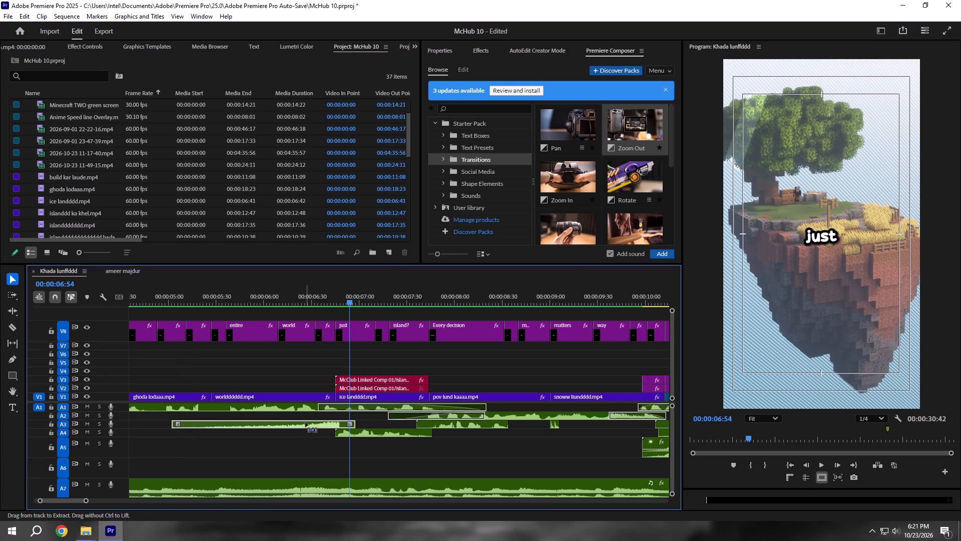
{"action": "key", "text": "ctrl+s"}
Play the sequence from 00:00:04:50 to about 00:00:25:22 to review its captions, transitions and sounds, and save the project.
{"action": "scroll", "coordinate": [304, 423], "scroll_direction": "down", "scroll_amount": 4, "text": "alt"}
{"action": "left_click", "coordinate": [210, 309]}
{"action": "left_click", "coordinate": [207, 295]}
{"action": "key", "text": "space"}
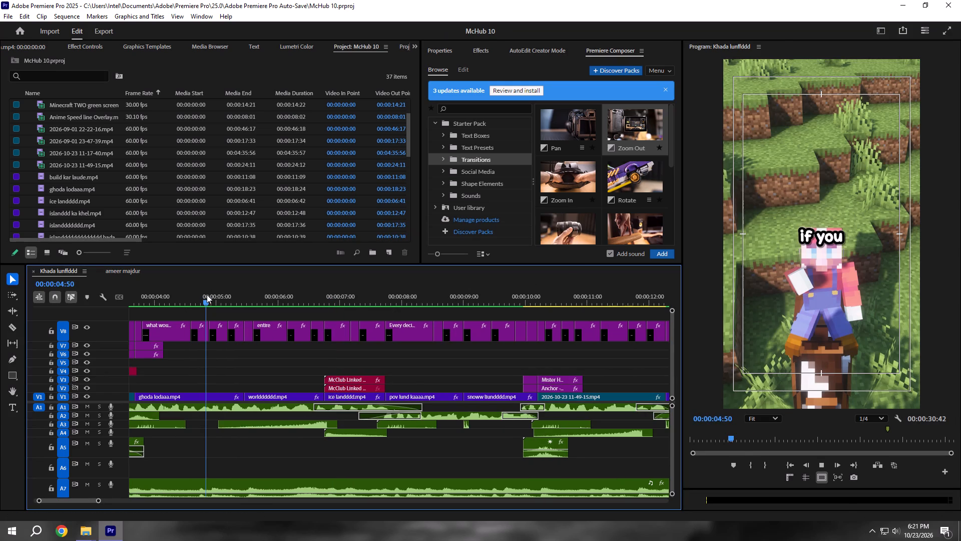
{"action": "scroll", "coordinate": [232, 328], "scroll_direction": "down", "scroll_amount": 4, "text": "alt"}
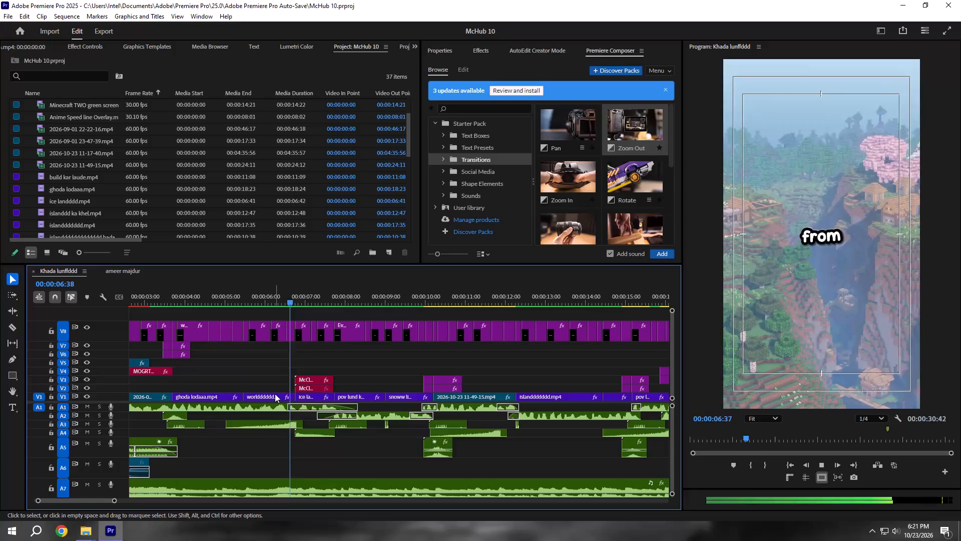
{"action": "key", "text": "ctrl+s"}
{"action": "scroll", "coordinate": [358, 425], "scroll_direction": "down", "scroll_amount": 5, "text": "alt"}
{"action": "key", "text": "space"}
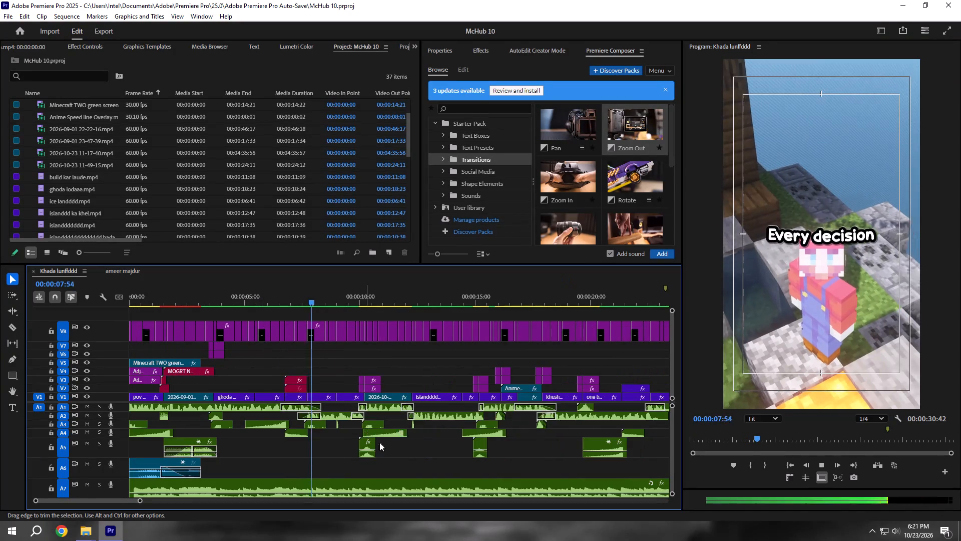
{"action": "scroll", "coordinate": [383, 446], "scroll_direction": "down", "scroll_amount": 3, "text": "alt"}
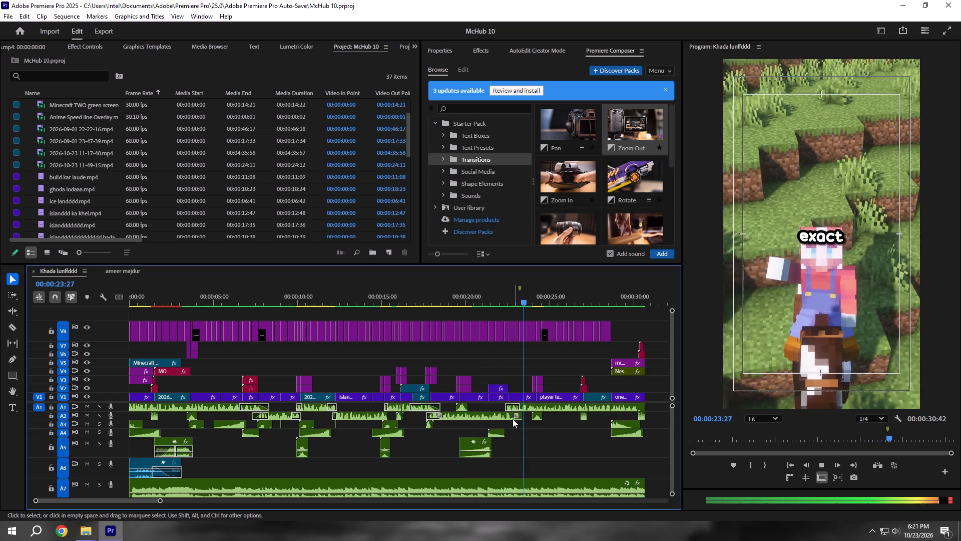
{"action": "key", "text": "ctrl+s"}
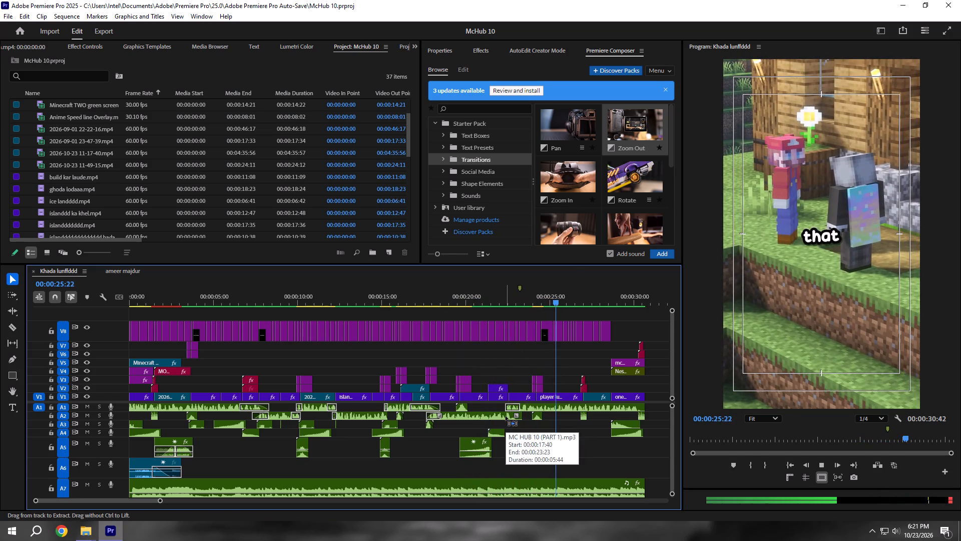
{"action": "scroll", "coordinate": [519, 377], "scroll_direction": "up", "scroll_amount": 4, "text": "alt"}
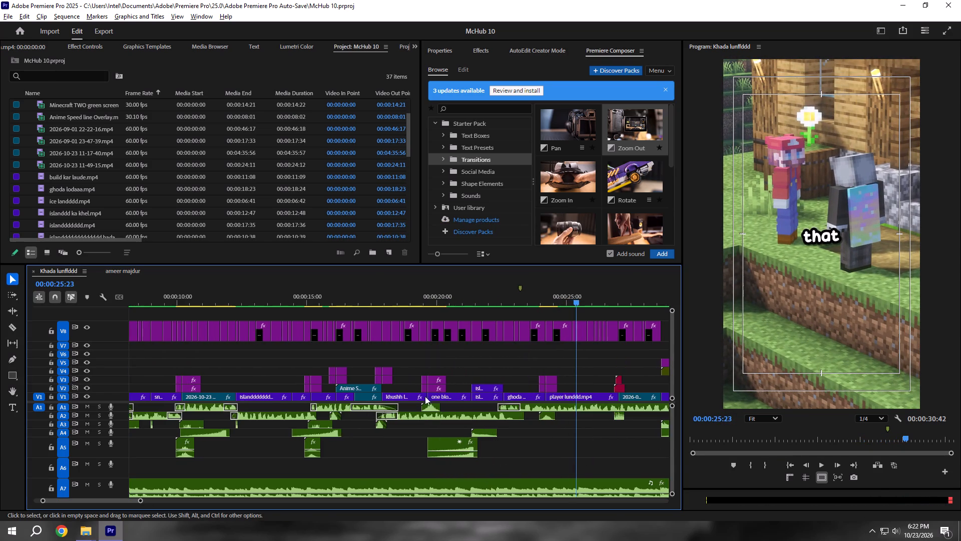
{"action": "scroll", "coordinate": [357, 409], "scroll_direction": "down", "scroll_amount": 4}
{"action": "scroll", "coordinate": [247, 408], "scroll_direction": "up", "scroll_amount": 17}
{"action": "scroll", "coordinate": [238, 398], "scroll_direction": "down", "scroll_amount": 5, "text": "alt"}
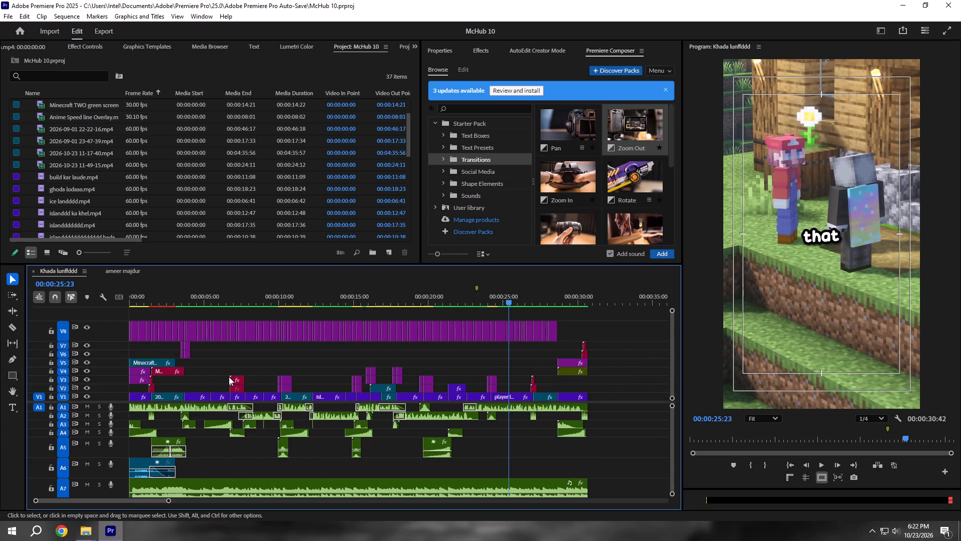
{"action": "key", "text": "ctrl+s"}
Copy the arrow_Break In Half.mp4 clip with its audio from the ameer majdur sequence and paste it into Khada lunffddd at about 00:00:24:30.
{"action": "left_click", "coordinate": [130, 272]}
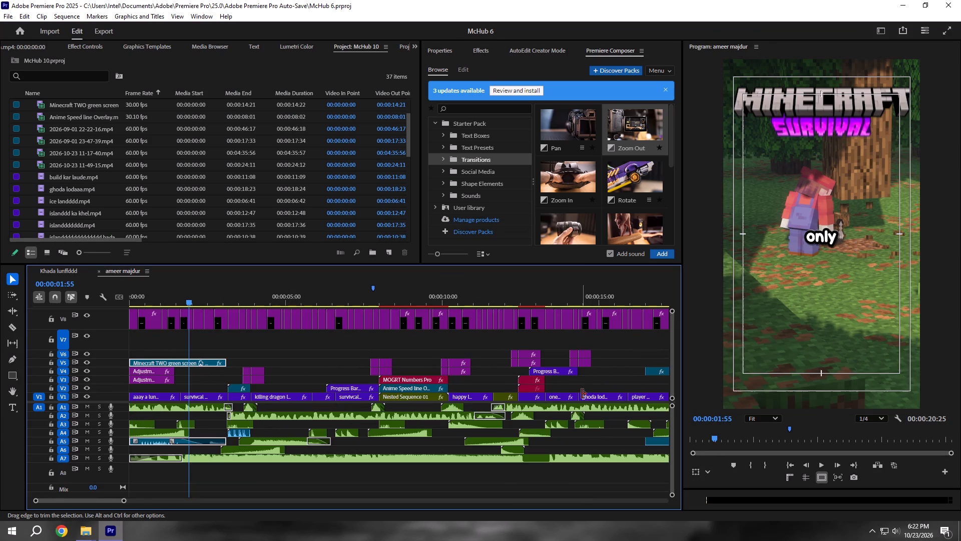
{"action": "scroll", "coordinate": [582, 394], "scroll_direction": "down", "scroll_amount": 4}
{"action": "left_click_drag", "start_coordinate": [526, 352], "coordinate": [520, 379]}
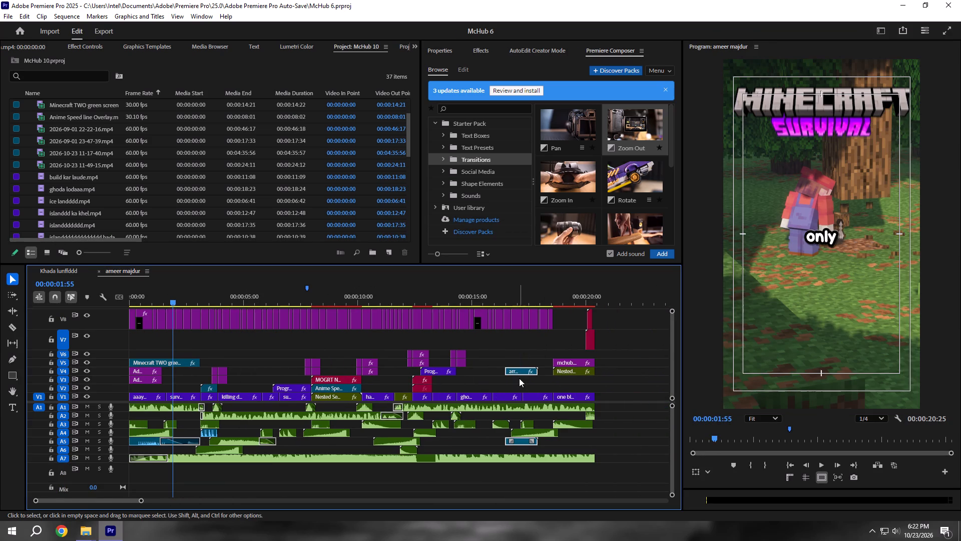
{"action": "key", "text": "ctrl+c"}
{"action": "left_click", "coordinate": [70, 268]}
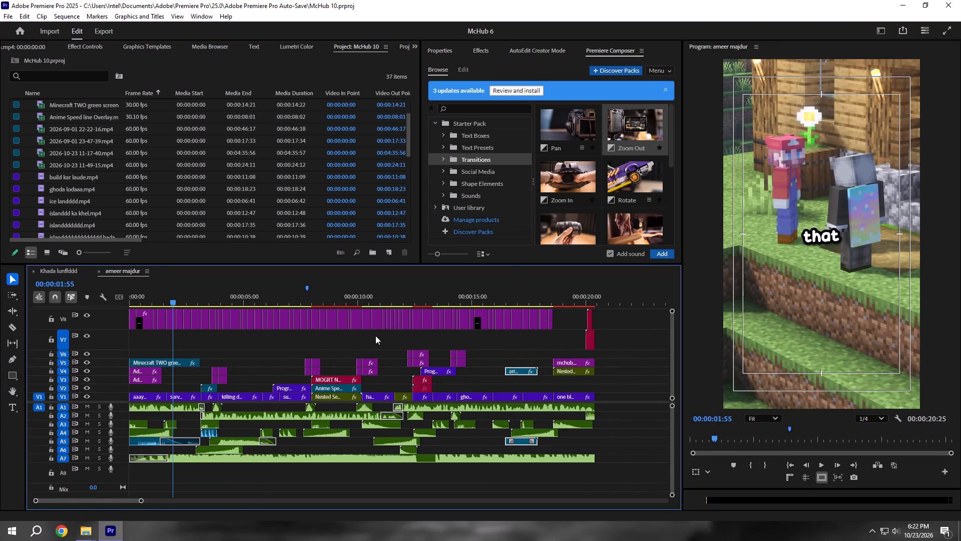
{"action": "scroll", "coordinate": [472, 364], "scroll_direction": "up", "scroll_amount": 14, "text": "alt"}
{"action": "left_click_drag", "start_coordinate": [510, 298], "coordinate": [445, 297], "text": "shift"}
{"action": "key", "text": "ctrl+v"}
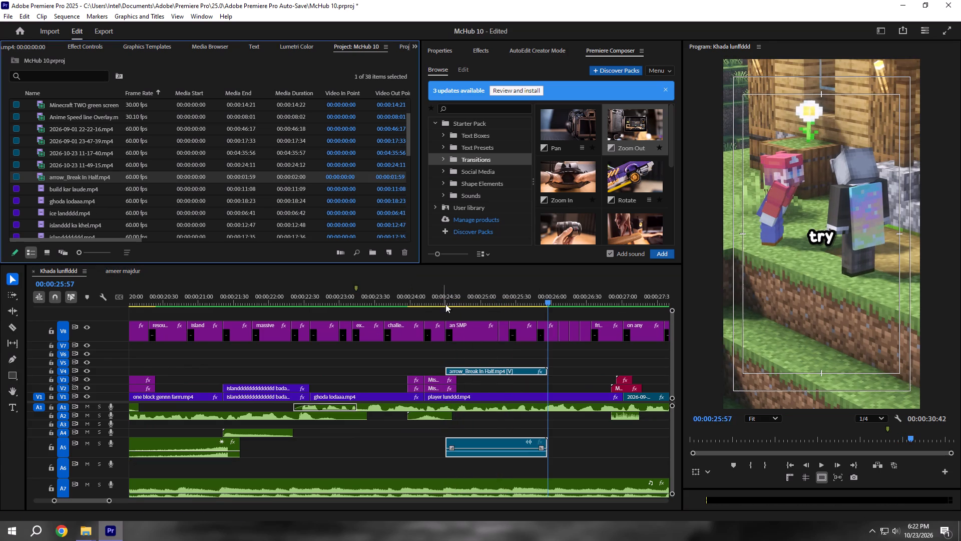
Play the section around the pasted arrow_Break In Half.mp4 clip up to about 00:00:25:49, and save the project.
{"action": "left_click_drag", "start_coordinate": [427, 297], "coordinate": [400, 296]}
{"action": "left_click", "coordinate": [411, 349]}
{"action": "key", "text": "space"}
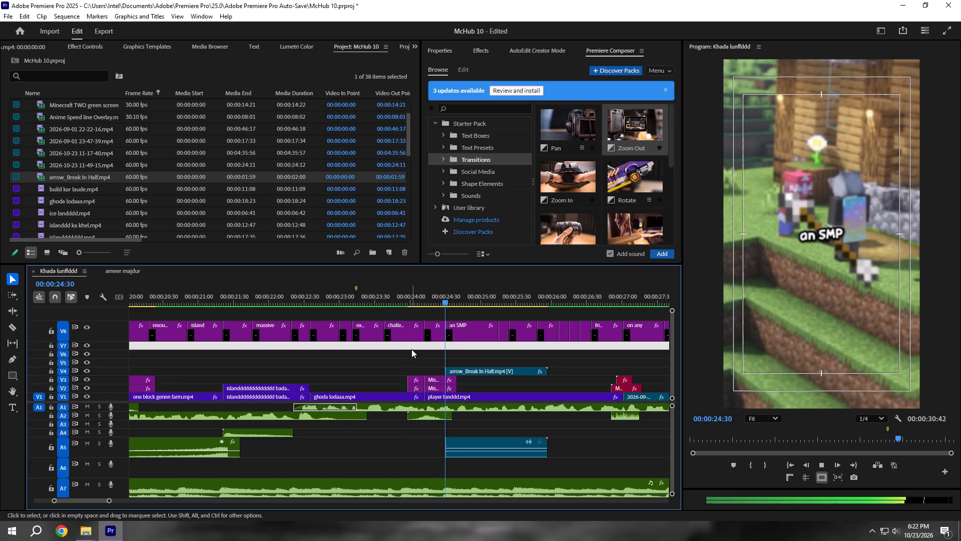
{"action": "key", "text": "ctrl+s"}
{"action": "scroll", "coordinate": [471, 373], "scroll_direction": "down", "scroll_amount": 3, "text": "alt"}
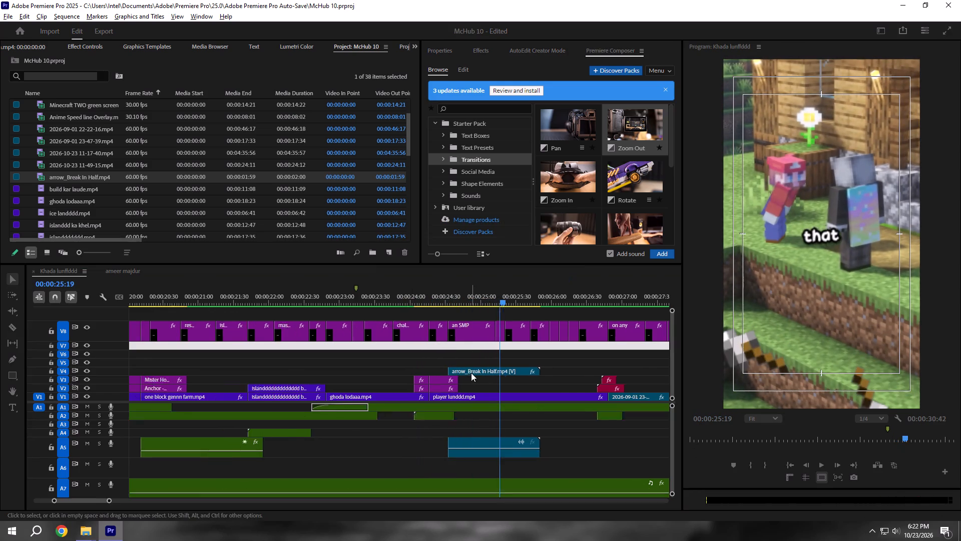
{"action": "scroll", "coordinate": [471, 373], "scroll_direction": "down", "scroll_amount": 1, "text": "alt"}
{"action": "key", "text": "space"}
{"action": "scroll", "coordinate": [487, 449], "scroll_direction": "down", "scroll_amount": 6, "text": "alt"}
{"action": "key", "text": "ctrl+s"}
{"action": "scroll", "coordinate": [548, 439], "scroll_direction": "down", "scroll_amount": 4, "text": "alt"}
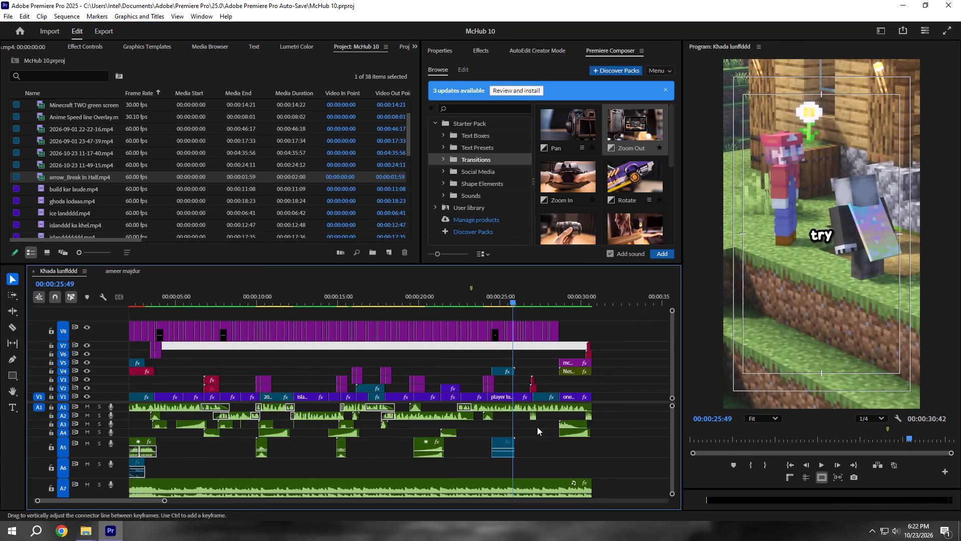
Play the sequence from its beginning to about 00:00:19:50 to review the edit.
{"action": "left_click", "coordinate": [786, 467]}
{"action": "scroll", "coordinate": [546, 447], "scroll_direction": "down", "scroll_amount": 6, "text": "alt"}
{"action": "left_click_drag", "start_coordinate": [584, 420], "coordinate": [575, 416]}
{"action": "key", "text": "space"}
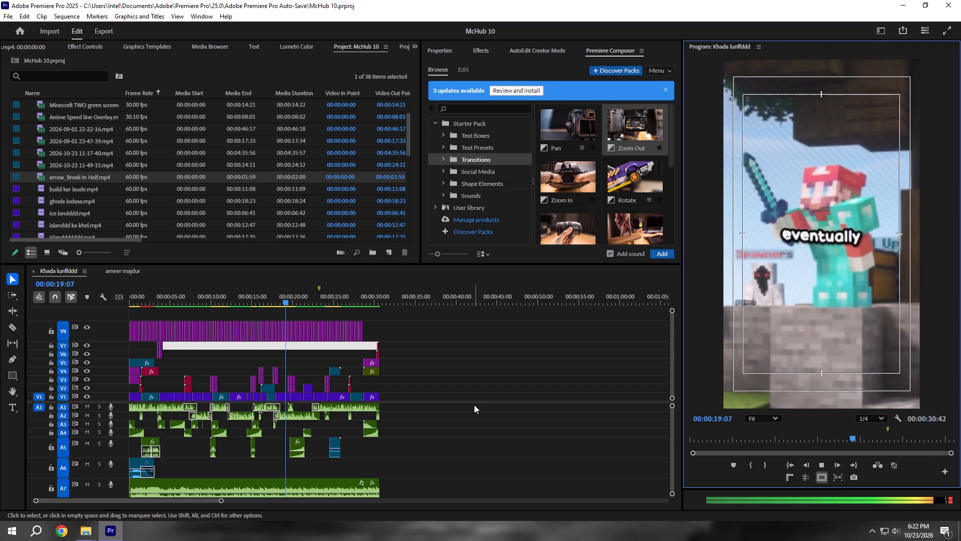
{"action": "key", "text": "space"}
Add Premiere Composer's Digital Glitch transition with sound at the 00:00:16:51 cut, and save.
{"action": "scroll", "coordinate": [307, 409], "scroll_direction": "up", "scroll_amount": 5, "text": "alt"}
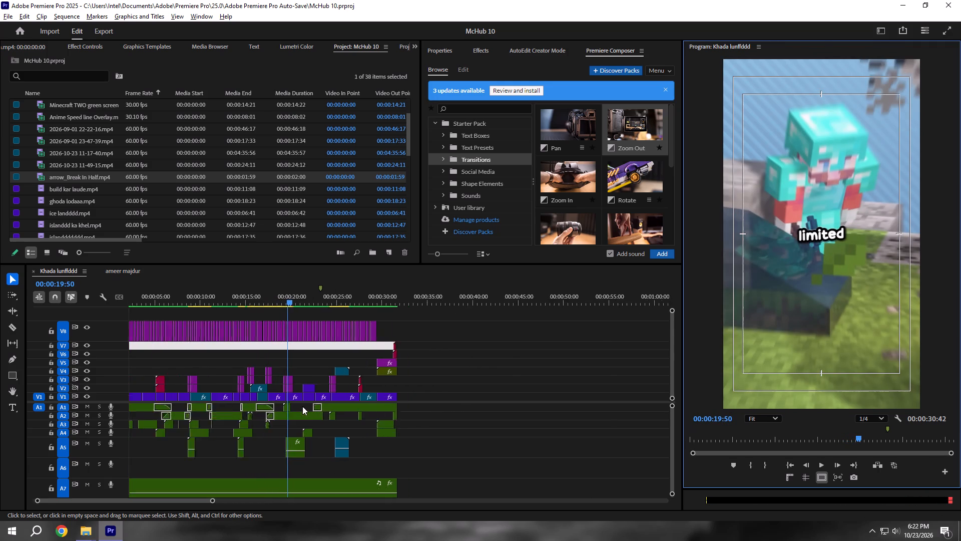
{"action": "scroll", "coordinate": [302, 406], "scroll_direction": "up", "scroll_amount": 6, "text": "alt"}
{"action": "scroll", "coordinate": [242, 401], "scroll_direction": "up", "scroll_amount": 5, "text": "alt"}
{"action": "left_click", "coordinate": [241, 303], "text": "shift"}
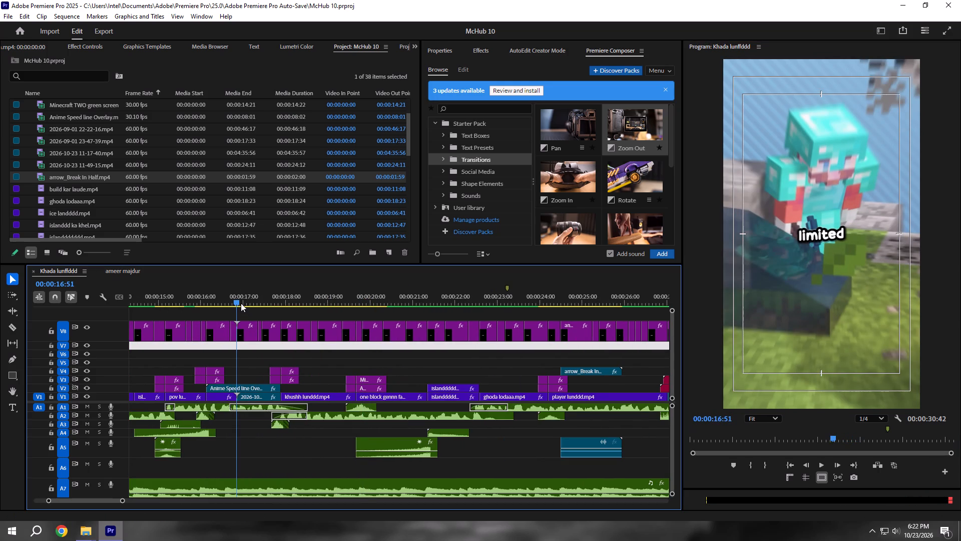
{"action": "scroll", "coordinate": [645, 218], "scroll_direction": "down", "scroll_amount": 1}
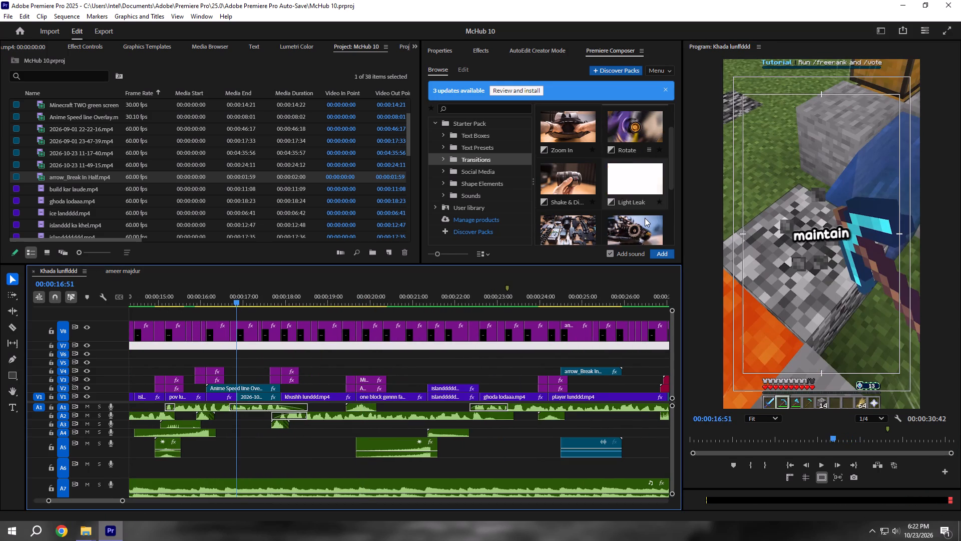
{"action": "left_click", "coordinate": [649, 221]}
{"action": "left_click", "coordinate": [668, 255]}
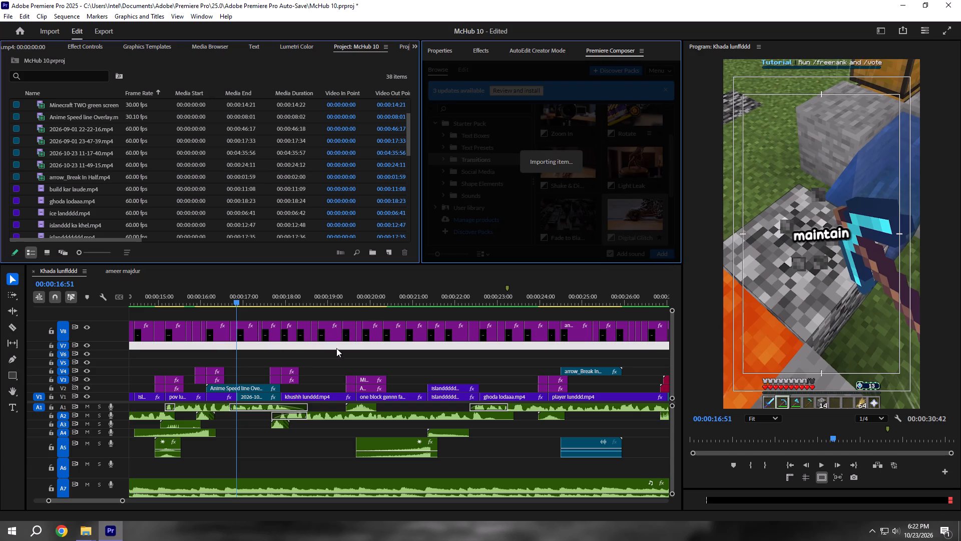
{"action": "key", "text": "ctrl+s"}
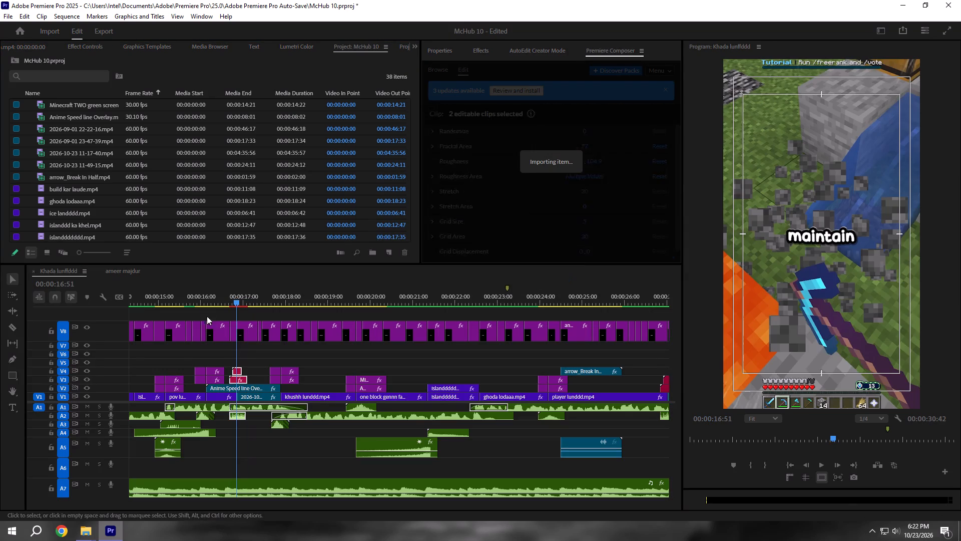
Play from about 00:00:15:24 to 00:00:18:39 to check the Digital Glitch transition, and save the project.
{"action": "left_click_drag", "start_coordinate": [191, 297], "coordinate": [175, 296]}
{"action": "key", "text": "space"}
{"action": "scroll", "coordinate": [163, 296], "scroll_direction": "down", "scroll_amount": 4, "text": "alt"}
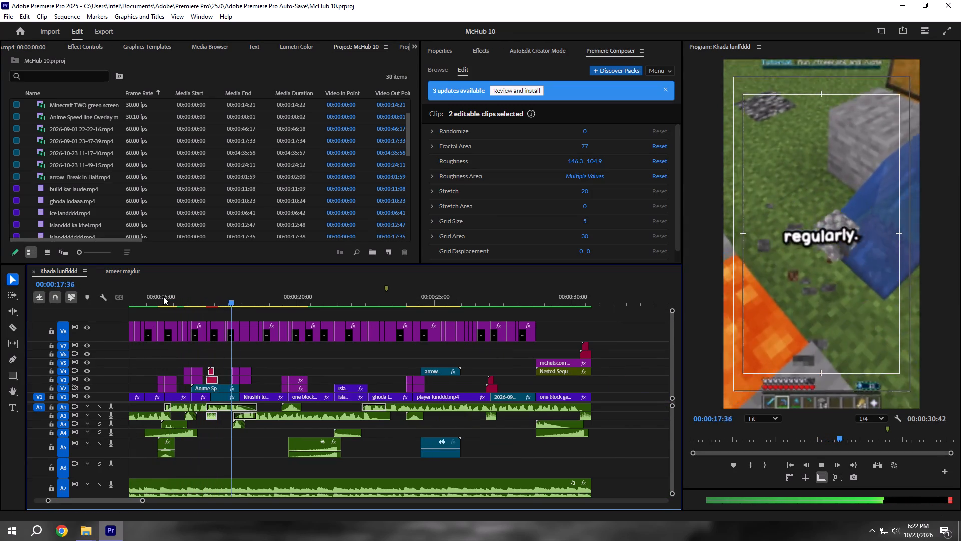
{"action": "key", "text": "ctrl+s"}
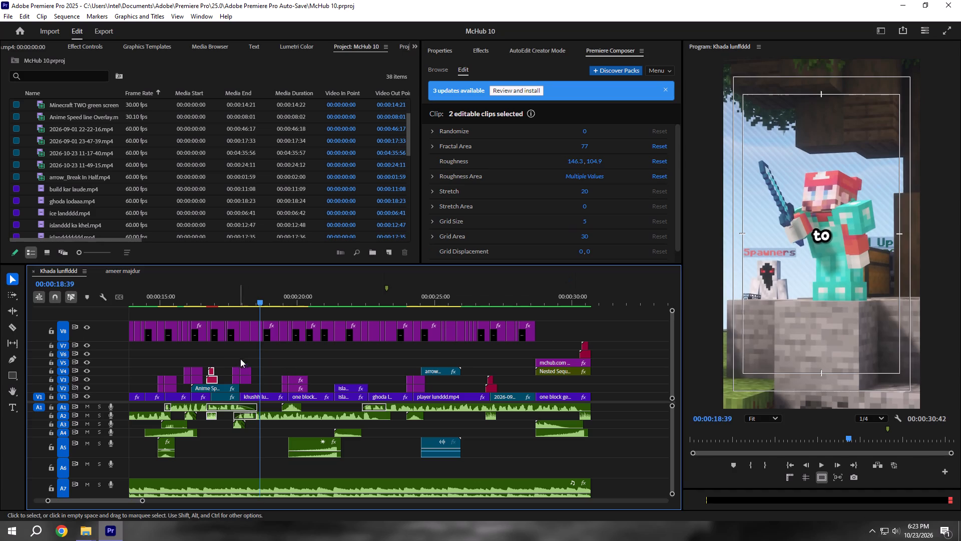
Delete the transition on V3 and V4 over the start of the khushh lunddd.mp4 clip, and save.
{"action": "left_click_drag", "start_coordinate": [253, 358], "coordinate": [244, 380]}
{"action": "key", "text": "BackSpace"}
{"action": "key", "text": "ctrl+s"}
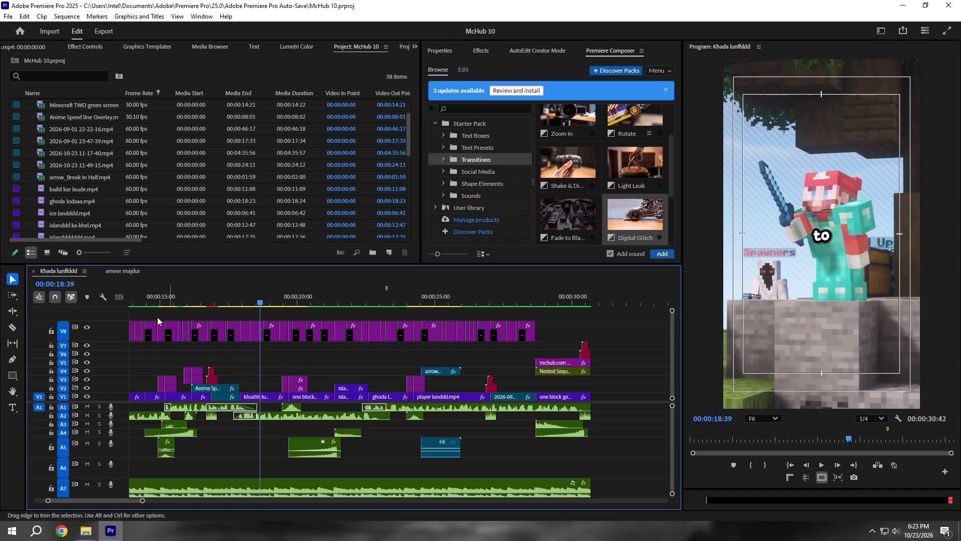
Play the sequence from about 00:00:14:30 to 00:00:21:07 to check the area around the deleted transition, and save the project.
{"action": "left_click", "coordinate": [148, 290]}
{"action": "key", "text": "space"}
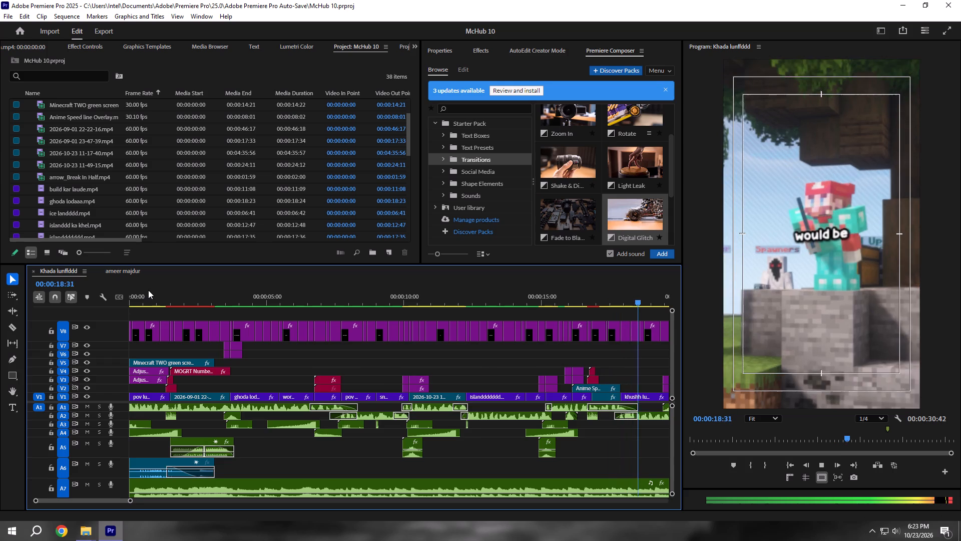
{"action": "key", "text": "ctrl+s"}
{"action": "scroll", "coordinate": [306, 333], "scroll_direction": "down", "scroll_amount": 5, "text": "alt"}
{"action": "left_click", "coordinate": [531, 387]}
{"action": "key", "text": "space"}
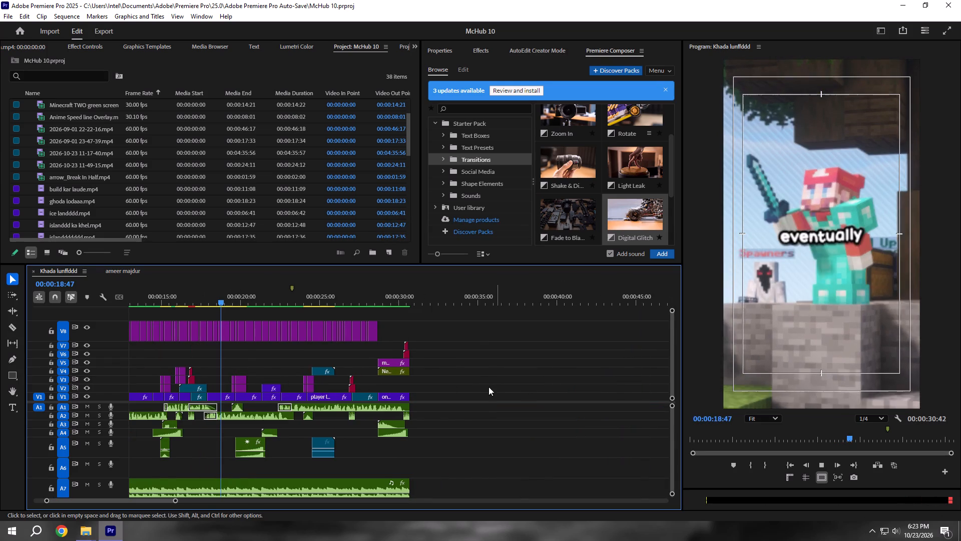
{"action": "scroll", "coordinate": [423, 388], "scroll_direction": "down", "scroll_amount": 2, "text": "alt"}
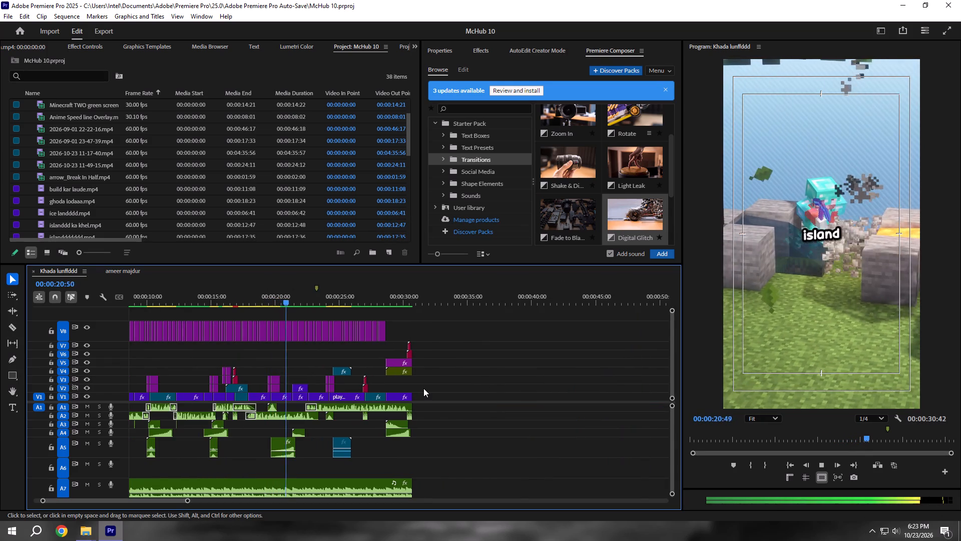
{"action": "key", "text": "ctrl+s"}
{"action": "scroll", "coordinate": [468, 392], "scroll_direction": "down", "scroll_amount": 5}
Play the sequence from its beginning to about 00:00:26:41 to review the edit and its sound effects.
{"action": "left_click", "coordinate": [791, 464]}
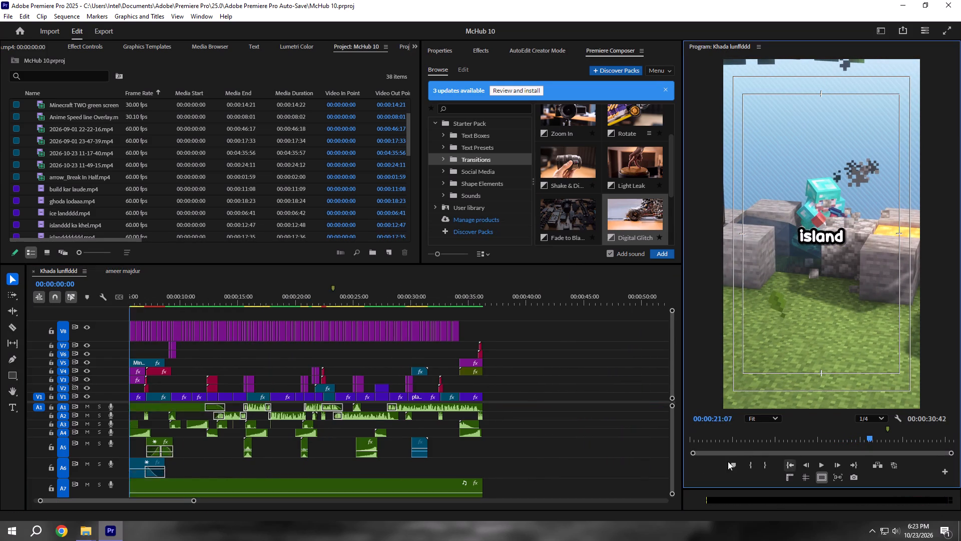
{"action": "scroll", "coordinate": [440, 427], "scroll_direction": "down", "scroll_amount": 1}
{"action": "scroll", "coordinate": [275, 396], "scroll_direction": "down", "scroll_amount": 3, "text": "alt"}
{"action": "left_click", "coordinate": [500, 399]}
{"action": "key", "text": "space"}
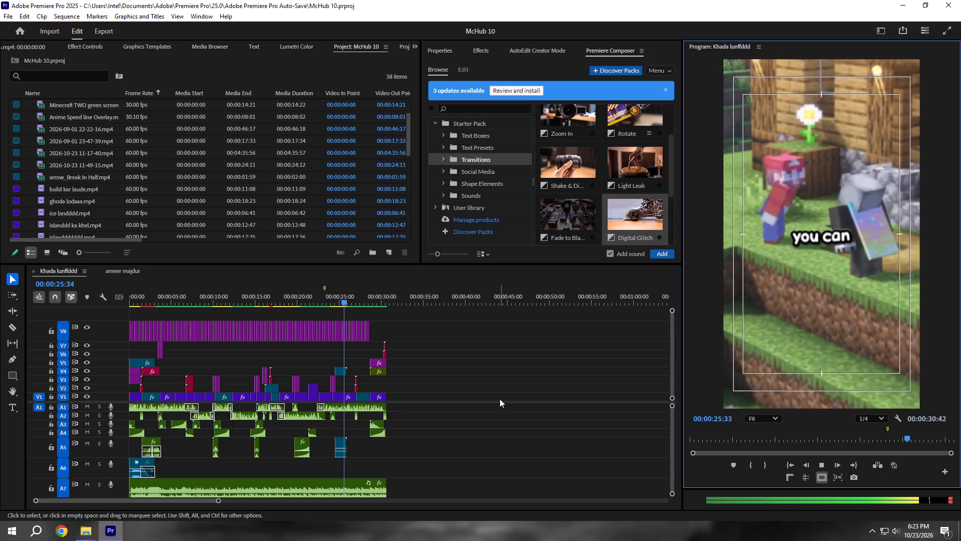
{"action": "key", "text": "space"}
Duplicate the rising sound effect on A5 near 00:00:20 onto A3 beneath the player lunddd.mp4 clip, and save.
{"action": "scroll", "coordinate": [267, 471], "scroll_direction": "up", "scroll_amount": 3, "text": "alt"}
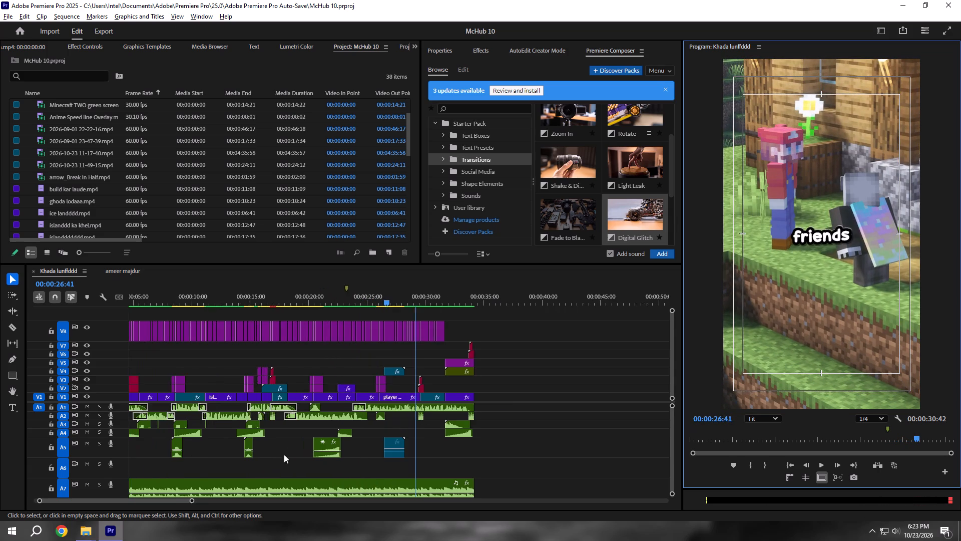
{"action": "scroll", "coordinate": [284, 454], "scroll_direction": "up", "scroll_amount": 6, "text": "alt"}
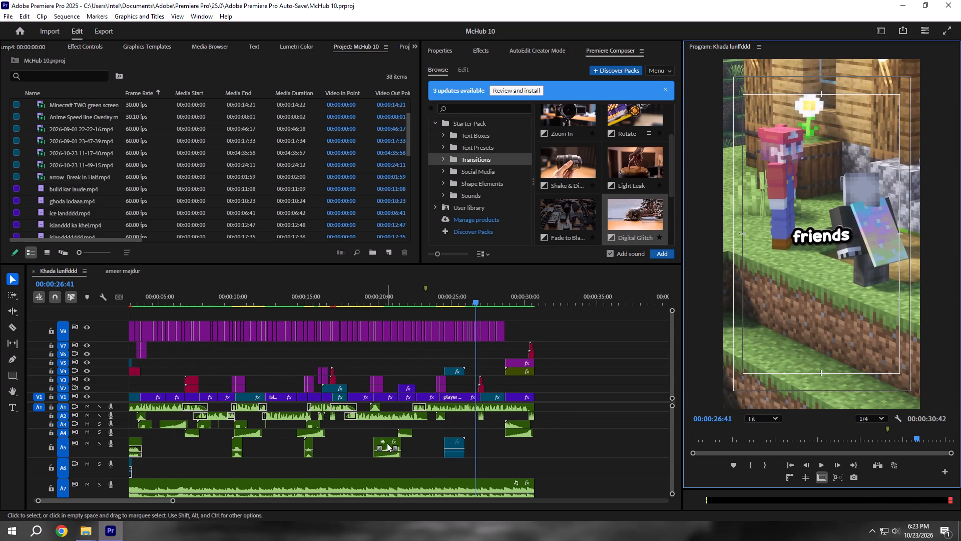
{"action": "left_click_drag", "start_coordinate": [387, 443], "coordinate": [448, 423], "text": "alt"}
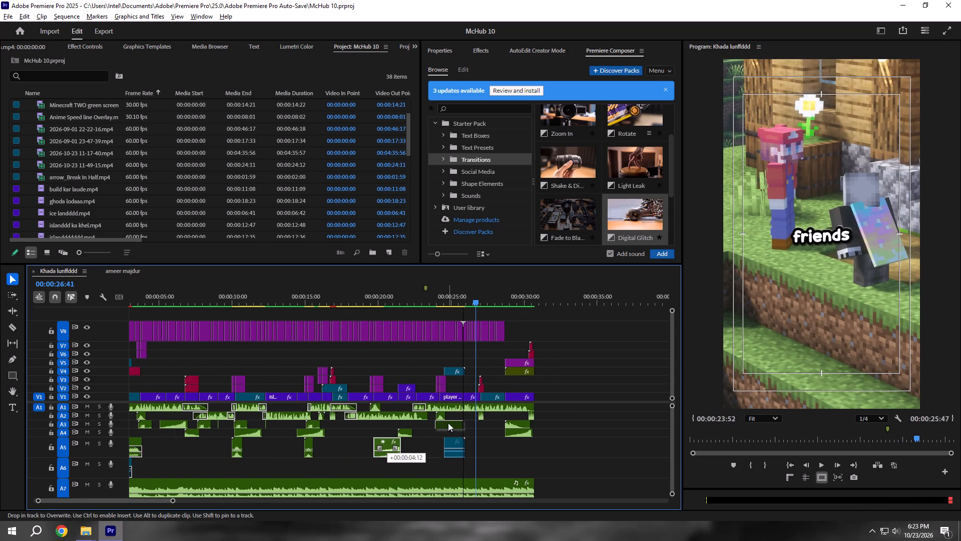
{"action": "scroll", "coordinate": [447, 423], "scroll_direction": "up", "scroll_amount": 11, "text": "alt"}
{"action": "key", "text": "ctrl+s"}
Shift the A3 sound copy about 50 frames earlier so it builds into the arrow_Break In Half overlay's start at 00:00:24:30, and save.
{"action": "scroll", "coordinate": [508, 372], "scroll_direction": "up", "scroll_amount": 5, "text": "alt"}
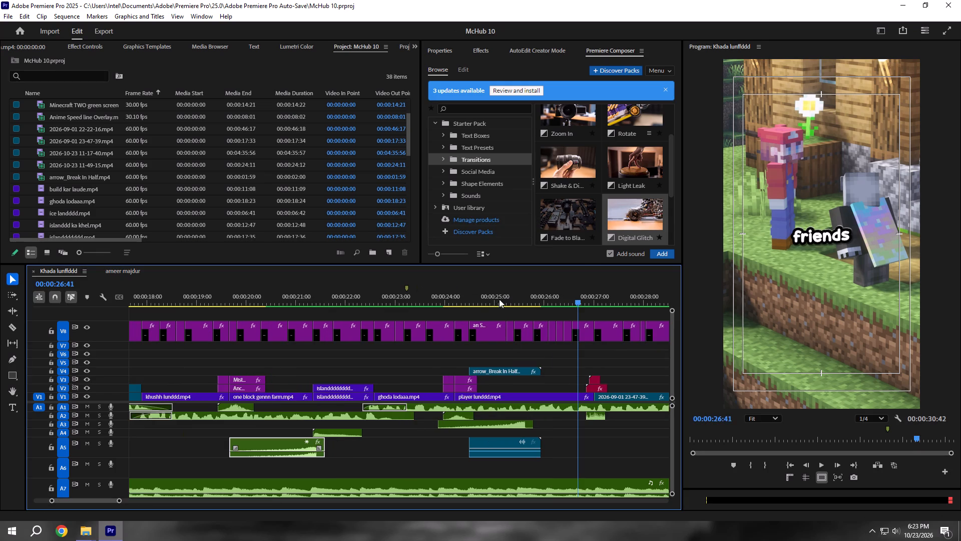
{"action": "left_click_drag", "start_coordinate": [478, 294], "coordinate": [472, 294], "text": "shift"}
{"action": "left_click_drag", "start_coordinate": [490, 427], "coordinate": [468, 426]}
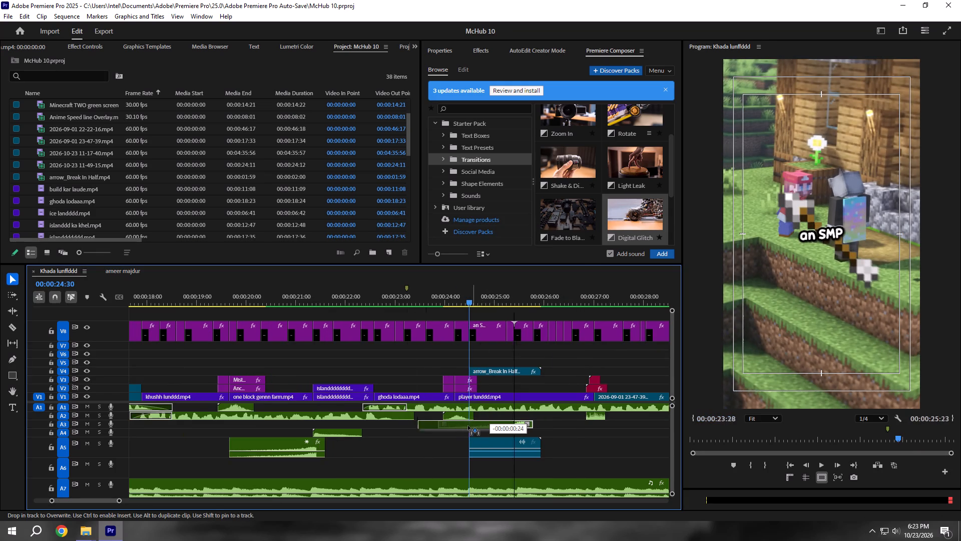
{"action": "left_click_drag", "start_coordinate": [468, 426], "coordinate": [447, 426]}
{"action": "key", "text": "ctrl+s"}
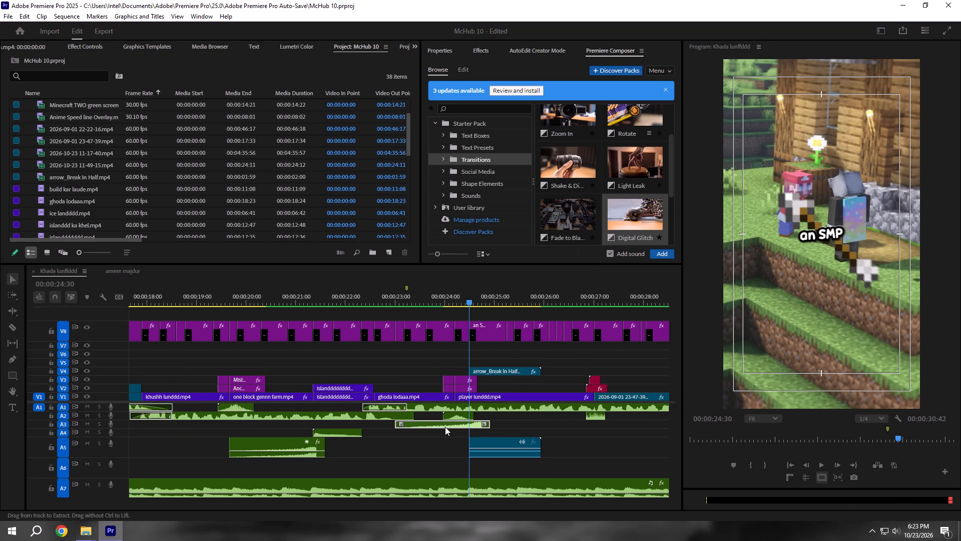
Play the section around the arrow_Break In Half overlay up to about 00:00:25:59 to check the sound timing, and save the project.
{"action": "key", "text": "space"}
{"action": "key", "text": "ctrl+s"}
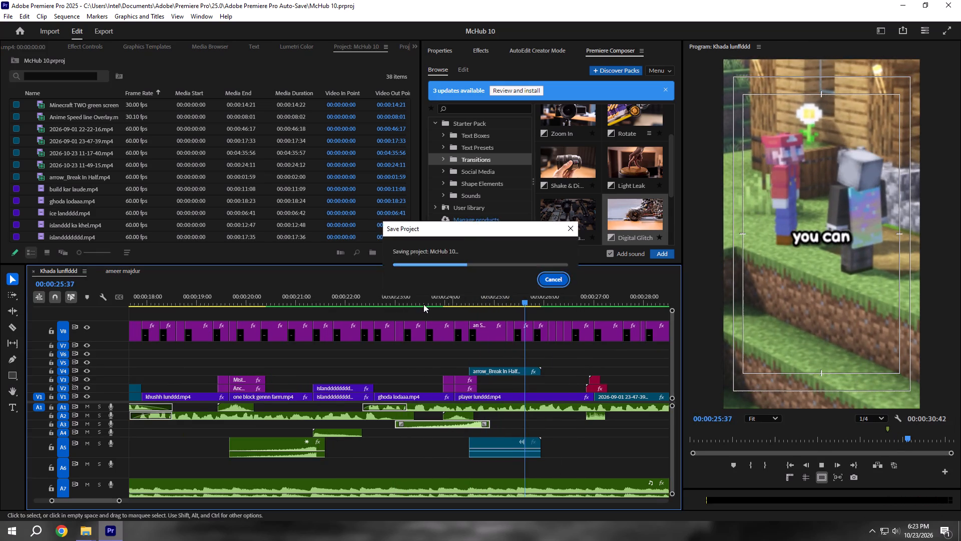
{"action": "left_click", "coordinate": [362, 299]}
{"action": "key", "text": "space"}
{"action": "scroll", "coordinate": [363, 335], "scroll_direction": "down", "scroll_amount": 6, "text": "alt"}
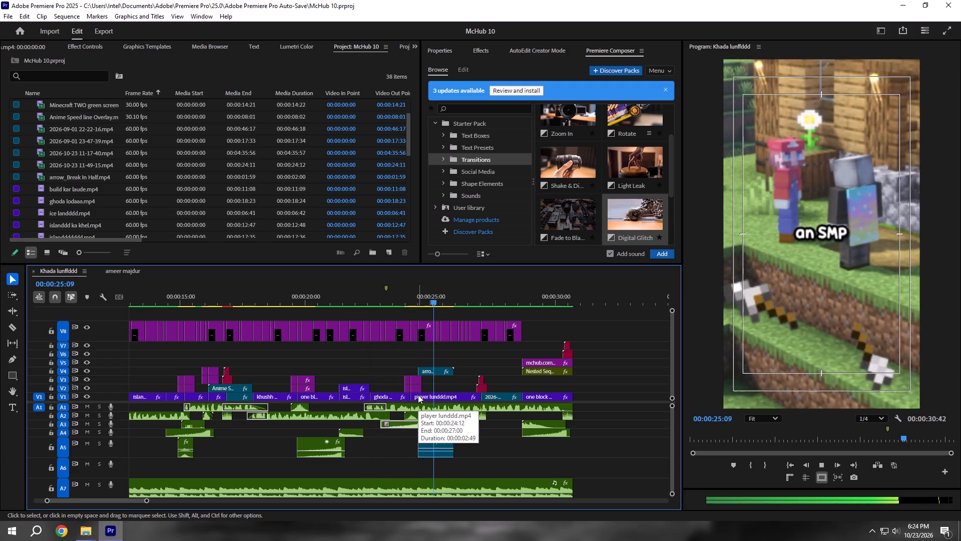
{"action": "key", "text": "ctrl+s"}
{"action": "scroll", "coordinate": [465, 423], "scroll_direction": "down", "scroll_amount": 5, "text": "alt"}
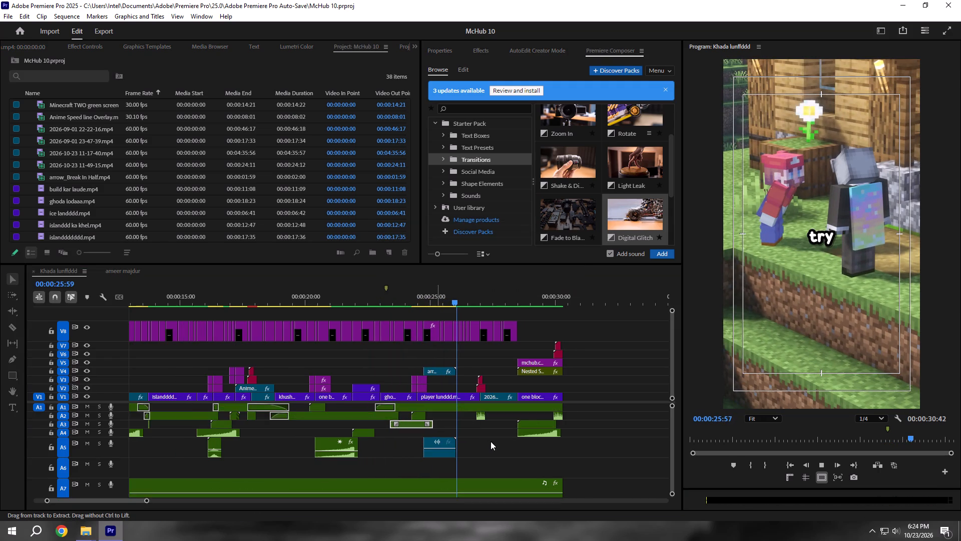
{"action": "scroll", "coordinate": [467, 436], "scroll_direction": "down", "scroll_amount": 4, "text": "alt"}
{"action": "key", "text": "ctrl+s"}
{"action": "scroll", "coordinate": [550, 462], "scroll_direction": "down", "scroll_amount": 5, "text": "alt"}
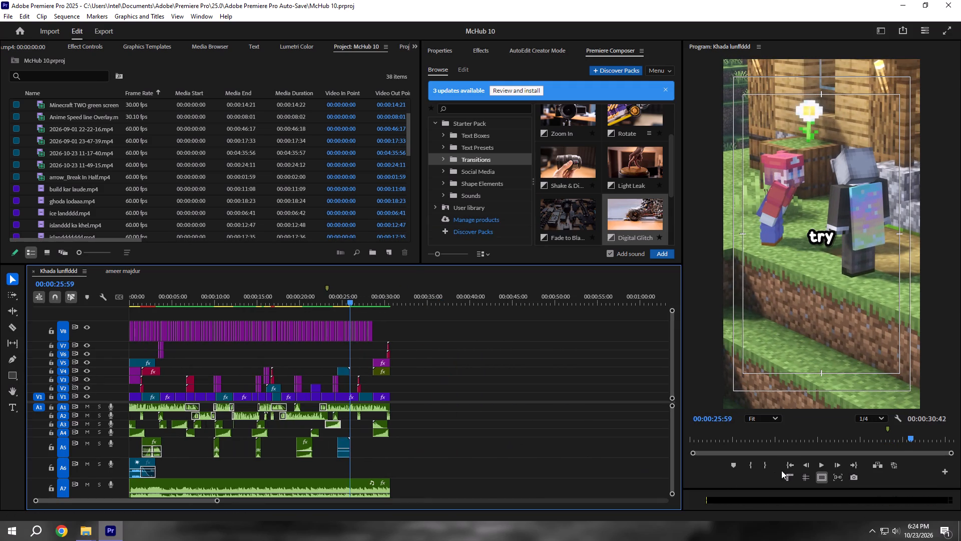
Return the playhead to the start of the sequence.
{"action": "left_click", "coordinate": [792, 460]}
{"action": "key", "text": "space"}
{"action": "scroll", "coordinate": [478, 453], "scroll_direction": "down", "scroll_amount": 4, "text": "alt"}
{"action": "left_click", "coordinate": [445, 407]}
{"action": "key", "text": "space"}
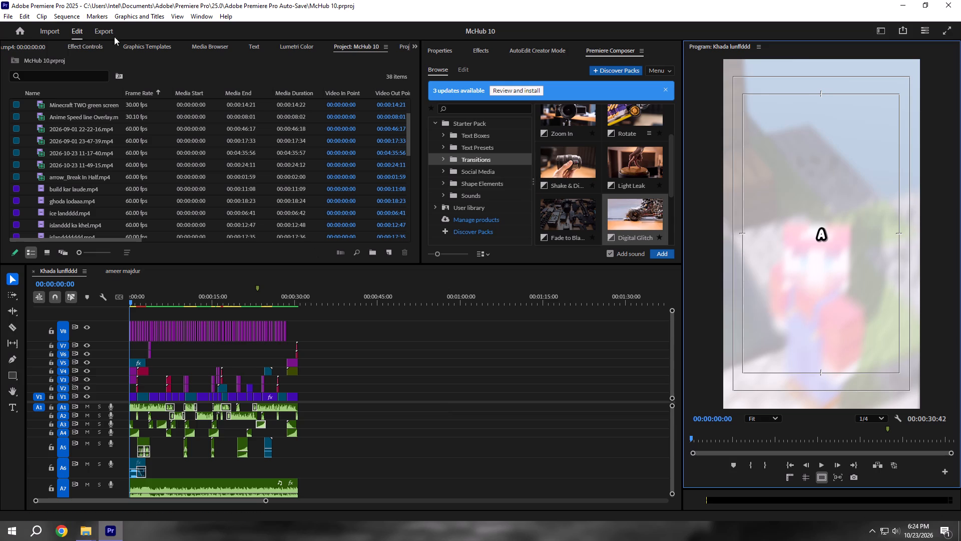
Open the export settings for the sequence and name the output file McHub 10.
{"action": "left_click", "coordinate": [103, 30]}
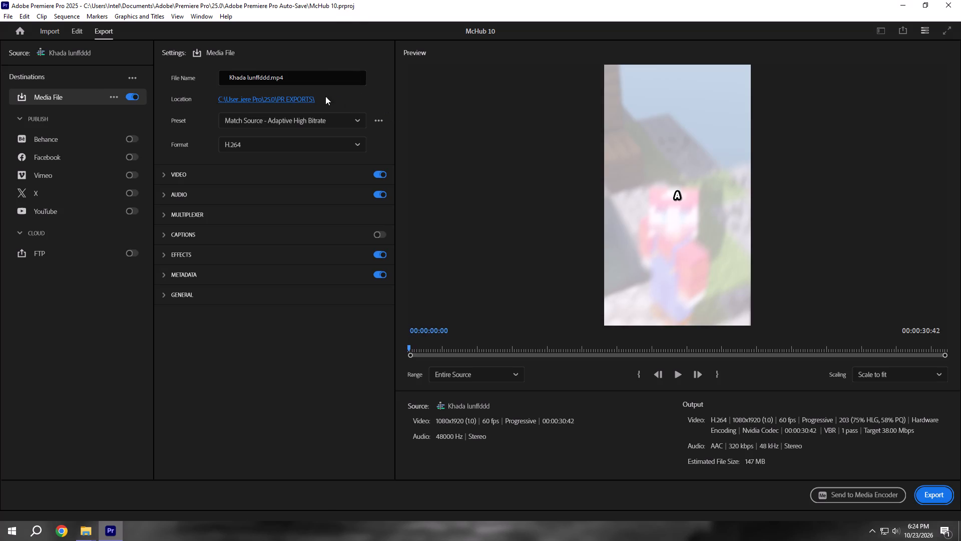
{"action": "left_click_drag", "start_coordinate": [319, 77], "coordinate": [192, 76]}
{"action": "key", "text": "BackSpace"}
{"action": "type", "text": "McHun"}
{"action": "key", "text": "BackSpace"}
{"action": "type", "text": "bg 10"}
{"action": "key", "text": "BackSpace"}
{"action": "key", "text": "BackSpace"}
{"action": "key", "text": "BackSpace"}
{"action": "key", "text": "BackSpace"}
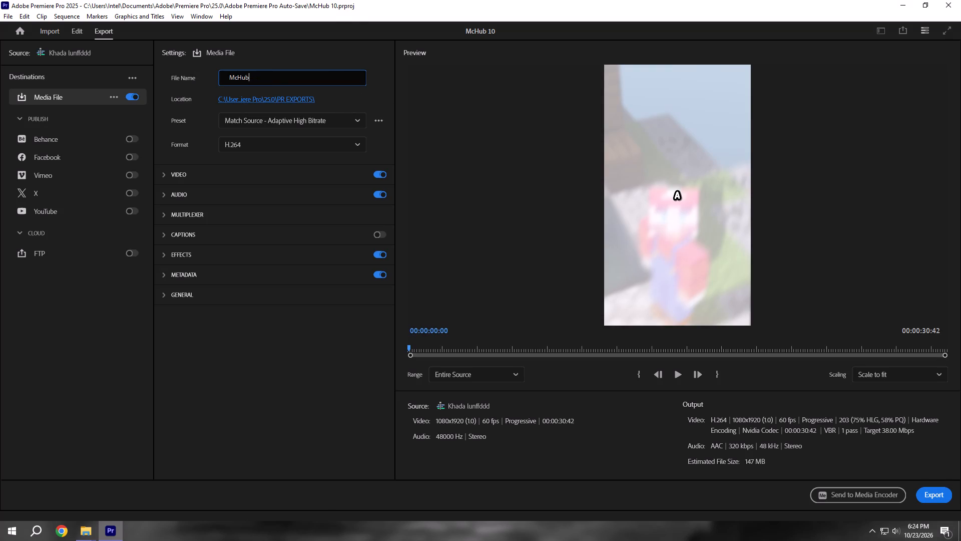
{"action": "key", "text": "BackSpace"}
{"action": "key", "text": "n"}
{"action": "key", "text": "BackSpace"}
{"action": "type", "text": "b 10"}
Enable Render at Maximum Depth and Use Maximum Render Quality in the video export settings.
{"action": "left_click", "coordinate": [163, 177]}
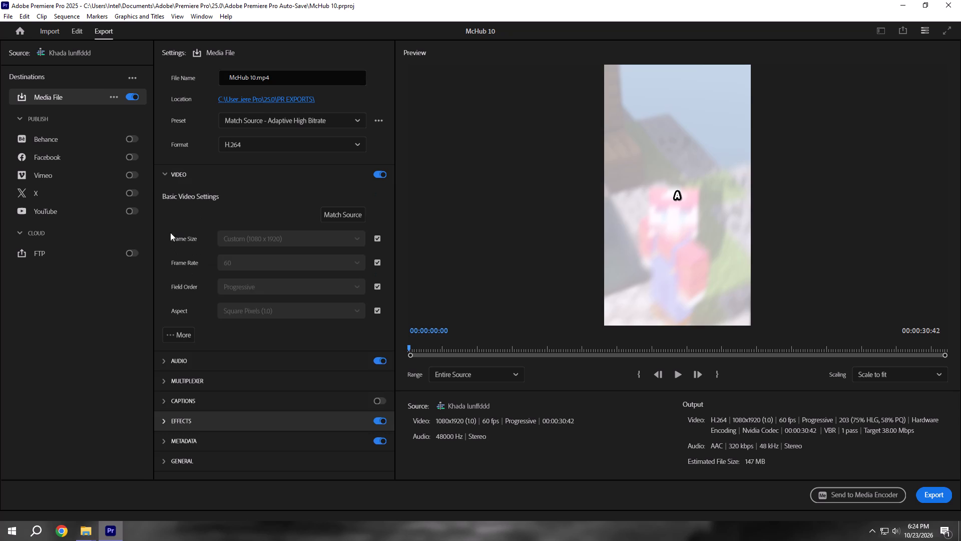
{"action": "left_click", "coordinate": [186, 334]}
{"action": "scroll", "coordinate": [185, 334], "scroll_direction": "down", "scroll_amount": 6}
{"action": "left_click", "coordinate": [174, 302]}
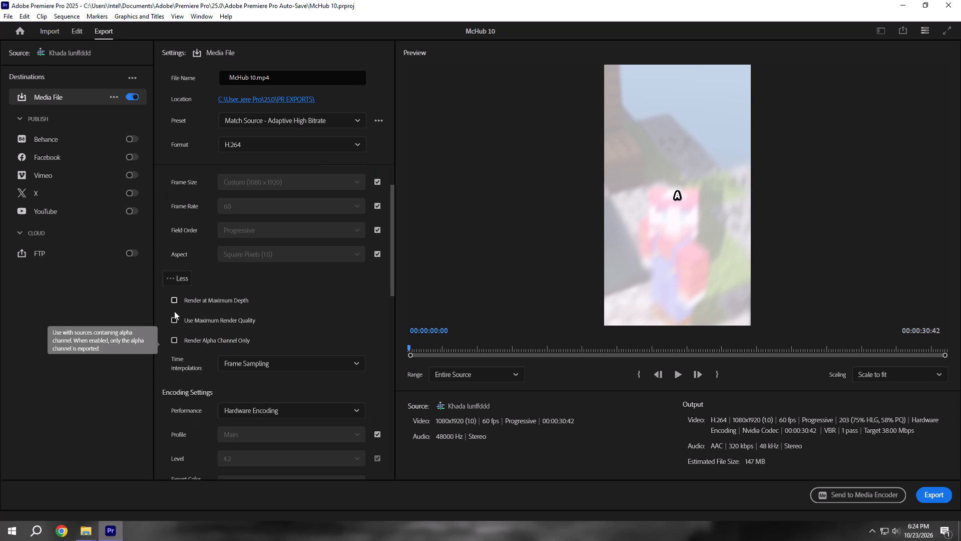
{"action": "left_click", "coordinate": [170, 326]}
{"action": "left_click", "coordinate": [173, 322]}
Set the export's target bitrate to 50 Mbps.
{"action": "scroll", "coordinate": [165, 361], "scroll_direction": "down", "scroll_amount": 20}
{"action": "scroll", "coordinate": [165, 361], "scroll_direction": "down", "scroll_amount": 8}
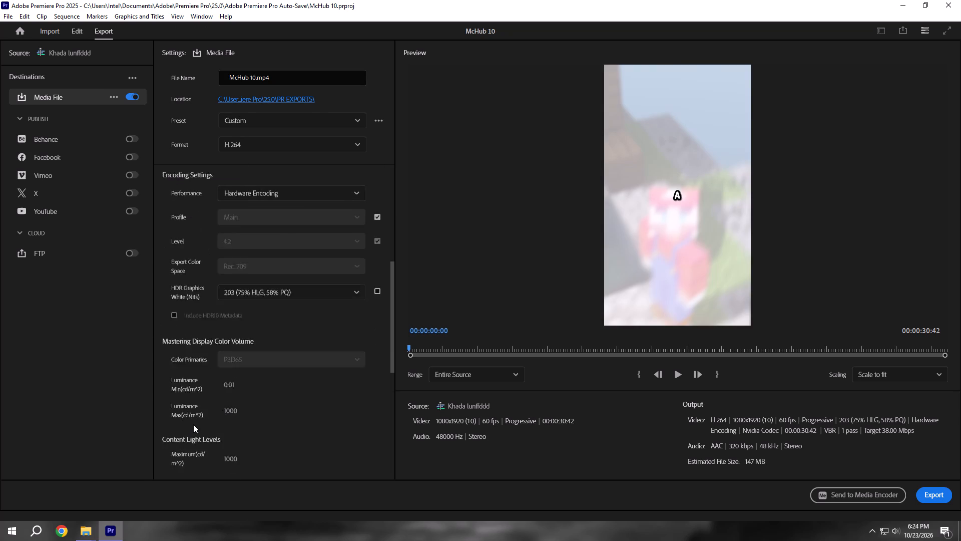
{"action": "scroll", "coordinate": [193, 424], "scroll_direction": "down", "scroll_amount": 10}
{"action": "left_click_drag", "start_coordinate": [323, 411], "coordinate": [484, 420]}
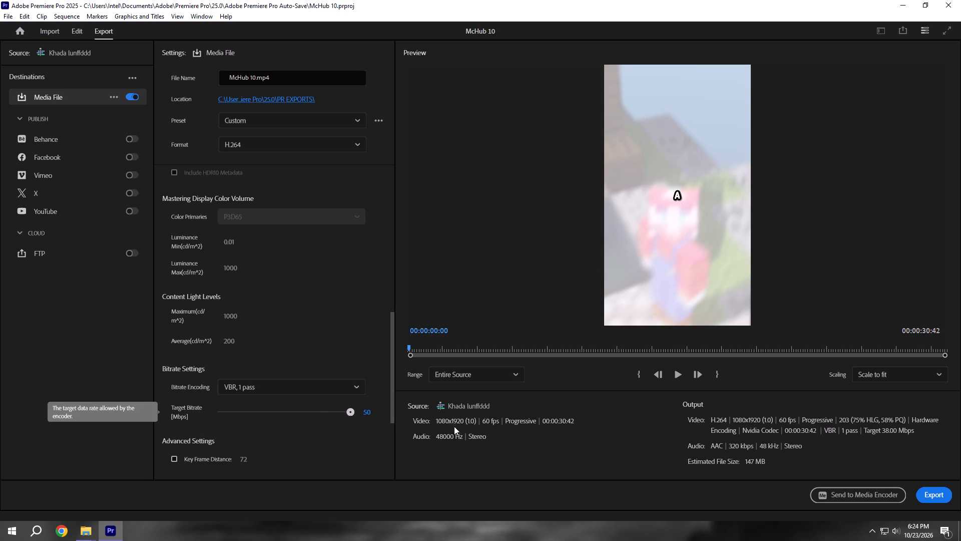
Export the sequence as McHub 10.mp4 in H.264 format.
{"action": "left_click", "coordinate": [922, 503]}
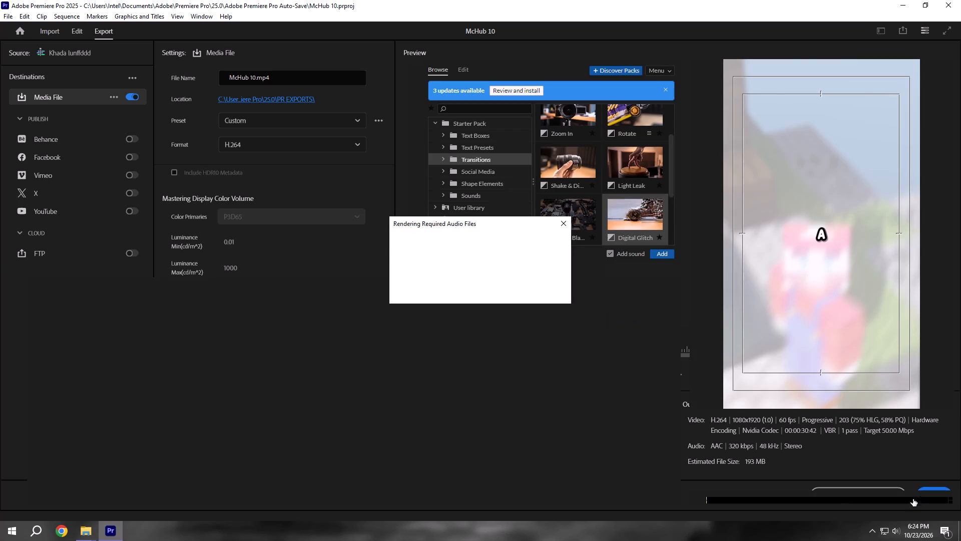
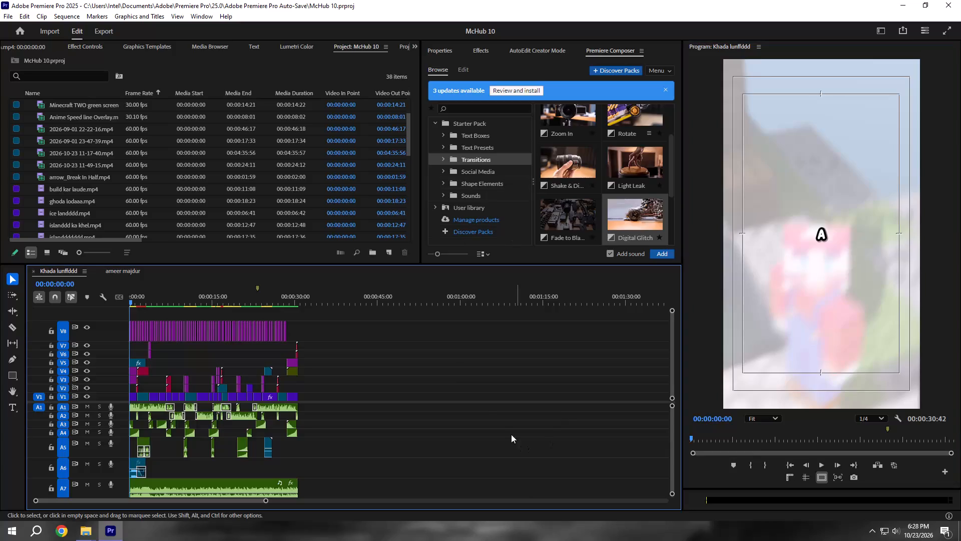
Save the McHub 10 project and close Premiere Pro.
{"action": "key", "text": "ctrl+s"}
{"action": "left_click", "coordinate": [960, 0]}
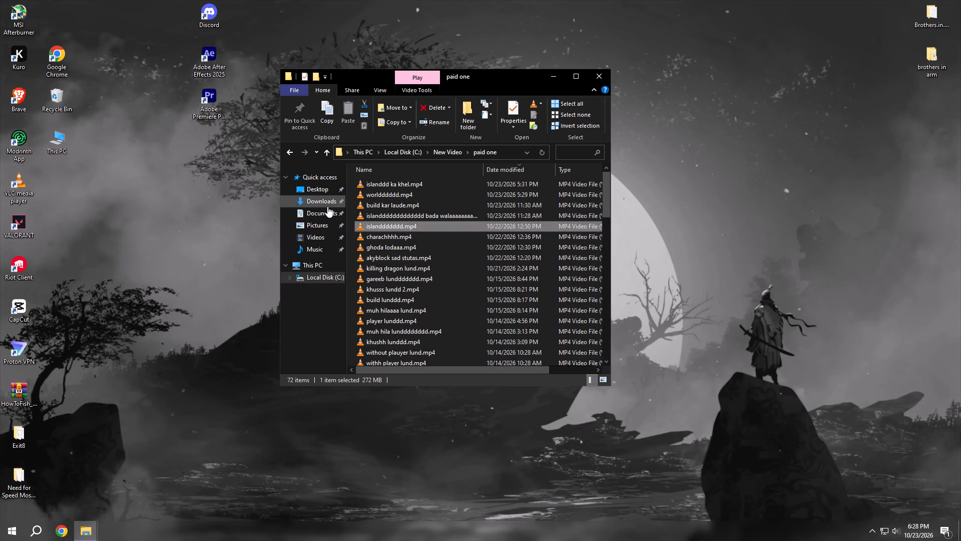
In File Explorer, open the PR EXPORTS folder under Documents > Adobe > Premiere Pro > 25.0.
{"action": "left_click", "coordinate": [327, 206]}
{"action": "left_click", "coordinate": [316, 214]}
{"action": "double_click", "coordinate": [386, 183]}
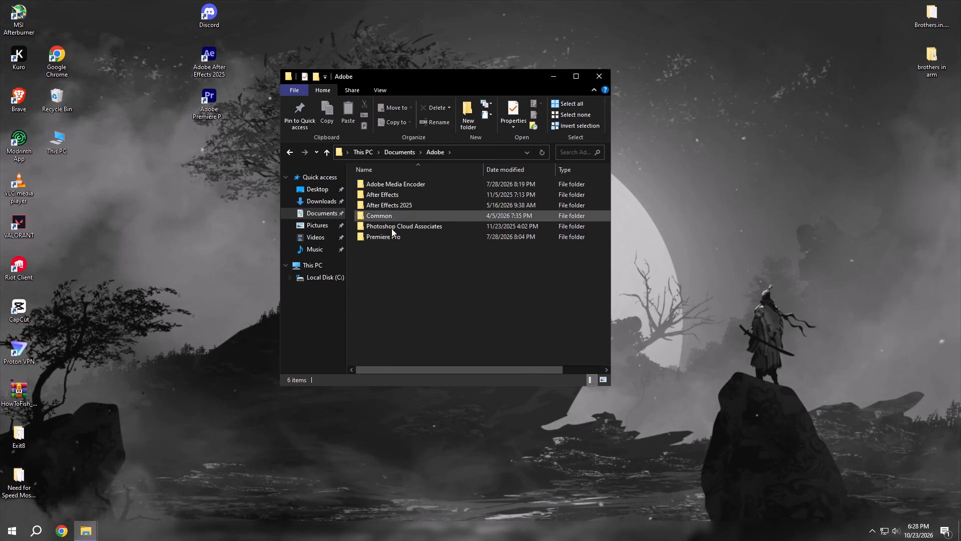
{"action": "double_click", "coordinate": [384, 234]}
{"action": "double_click", "coordinate": [386, 184]}
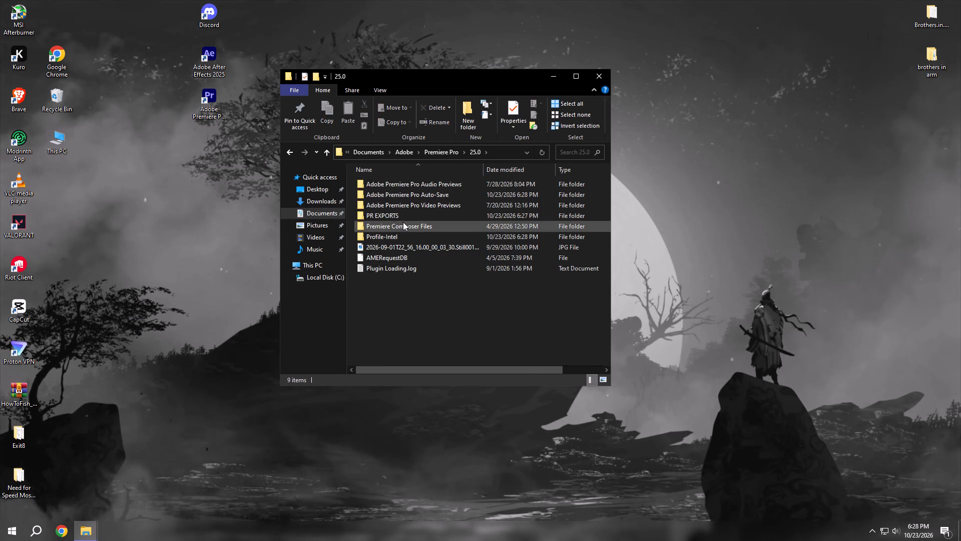
{"action": "double_click", "coordinate": [403, 218]}
Switch to Google Chrome and open the Google Drive home page.
{"action": "left_click", "coordinate": [66, 539]}
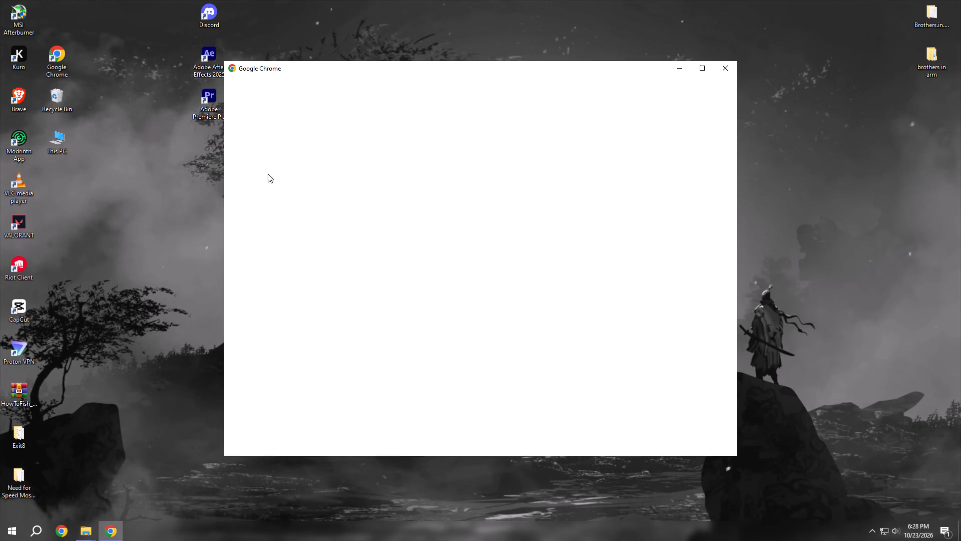
{"action": "left_click", "coordinate": [431, 375]}
{"action": "left_click", "coordinate": [258, 33]}
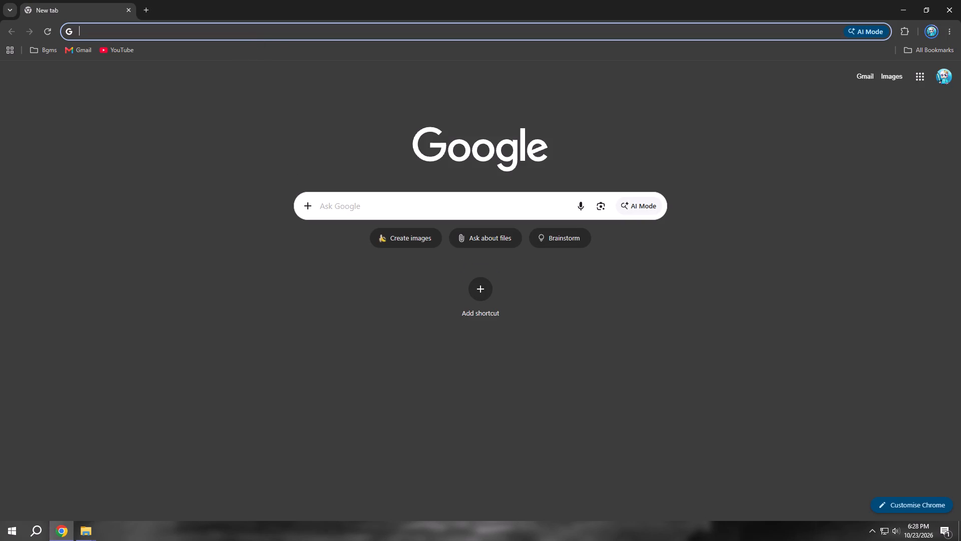
{"action": "type", "text": "dri"}
{"action": "left_click", "coordinate": [251, 30]}
{"action": "key", "text": "Return"}
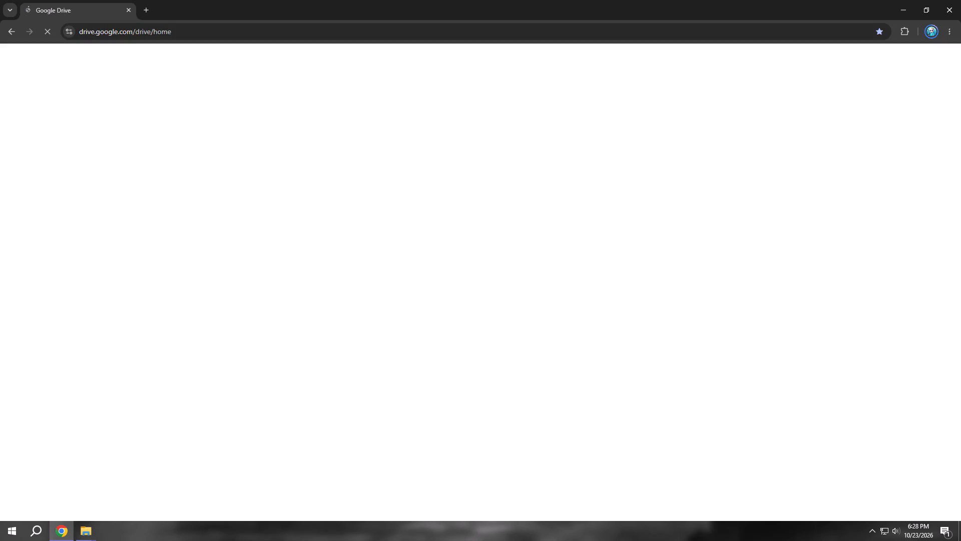
Upload McHub 10.mp4 from the PR EXPORTS folder to Google Drive.
{"action": "left_click", "coordinate": [68, 540]}
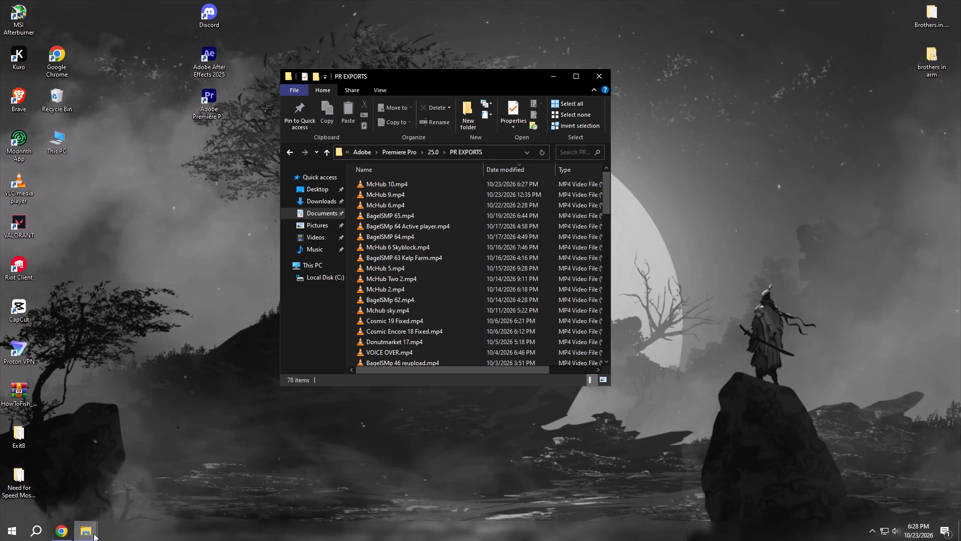
{"action": "left_click", "coordinate": [60, 528]}
{"action": "left_click", "coordinate": [89, 534]}
{"action": "left_click", "coordinate": [179, 491]}
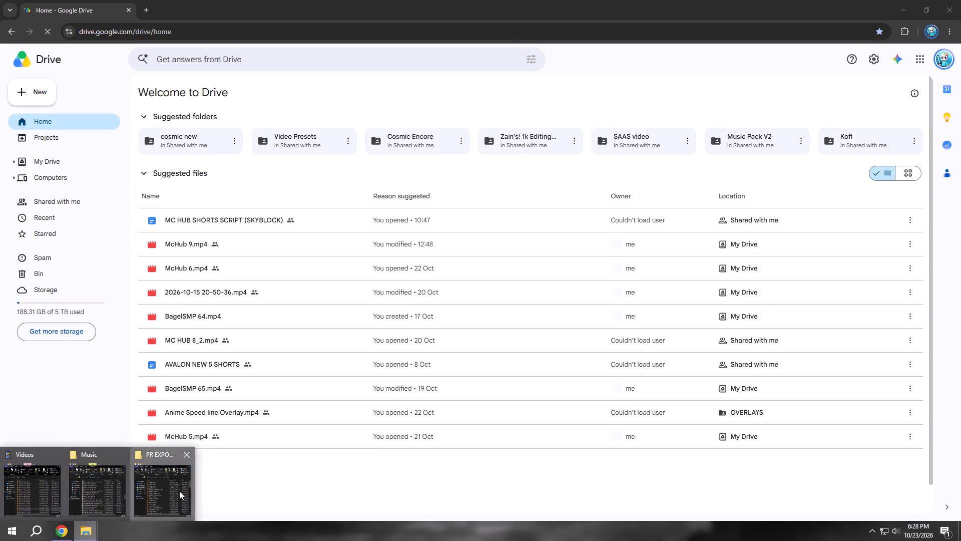
{"action": "left_click_drag", "start_coordinate": [415, 181], "coordinate": [374, 179]}
{"action": "left_click_drag", "start_coordinate": [372, 181], "coordinate": [235, 252]}
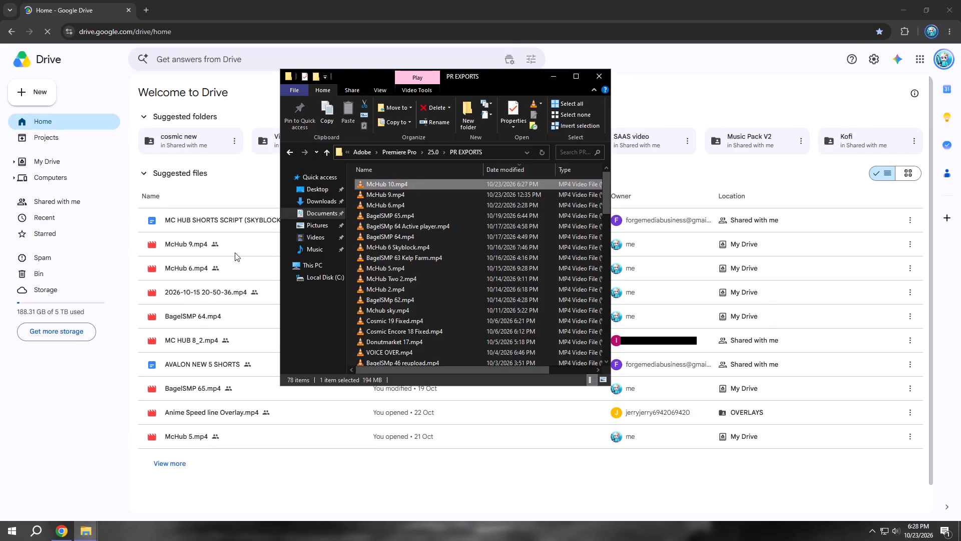
{"action": "left_click_drag", "start_coordinate": [235, 252], "coordinate": [214, 278]}
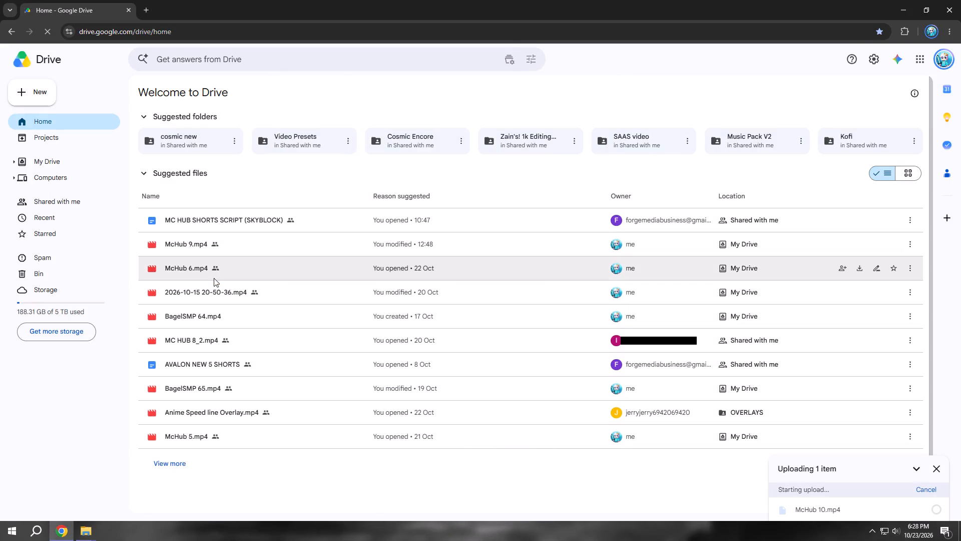